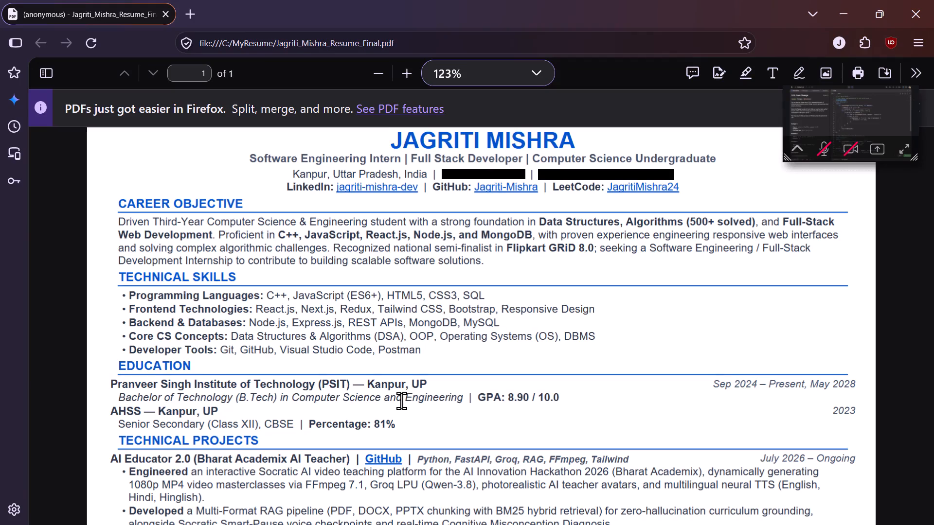
Switch to Word and save the resume as a PDF in the MyResume folder, adding "New" to the end of the file name.
{"action": "key", "text": "alt+Tab"}
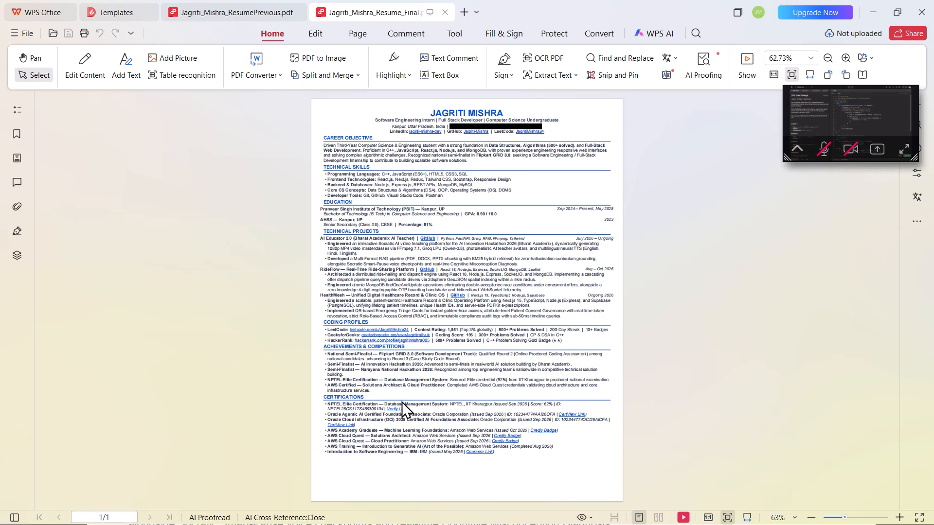
{"action": "key", "text": "alt+Tab"}
{"action": "key", "text": "alt+Tab"}
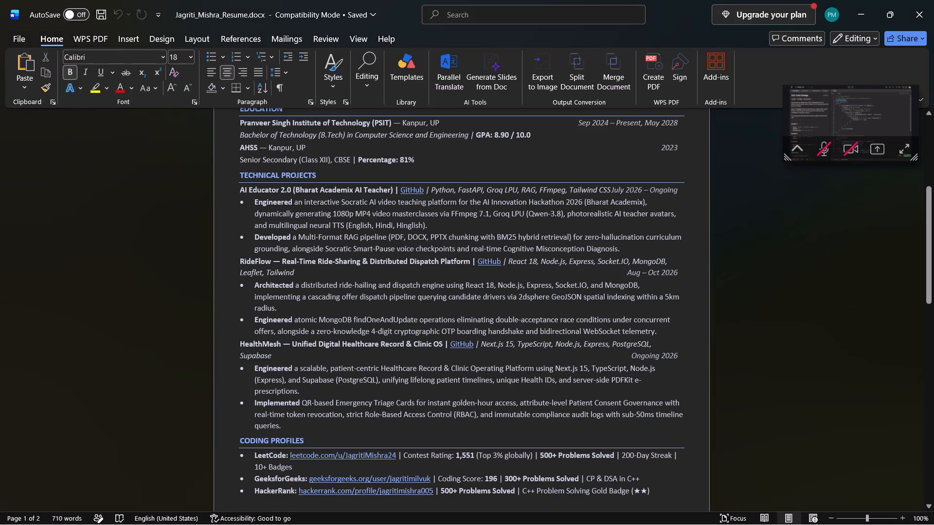
{"action": "right_click", "coordinate": [134, 226]}
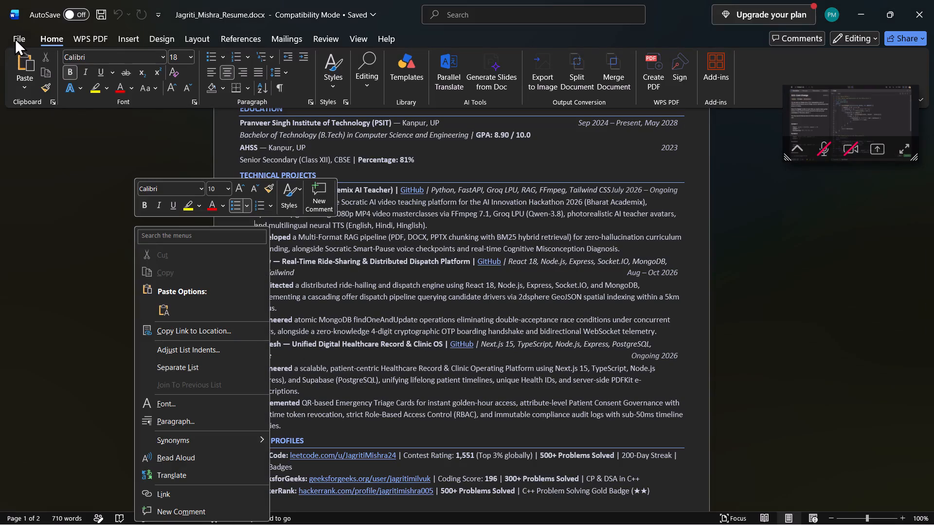
{"action": "left_click", "coordinate": [15, 38]}
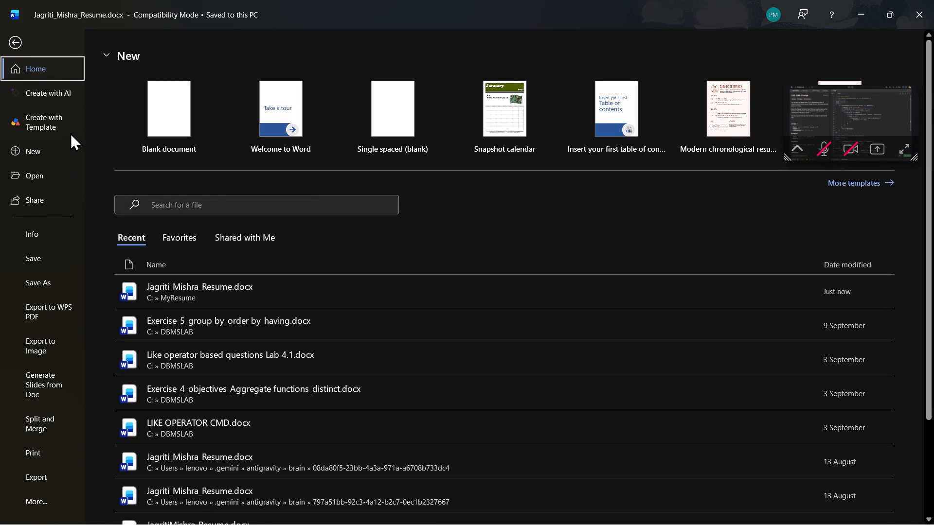
{"action": "left_click", "coordinate": [46, 276]}
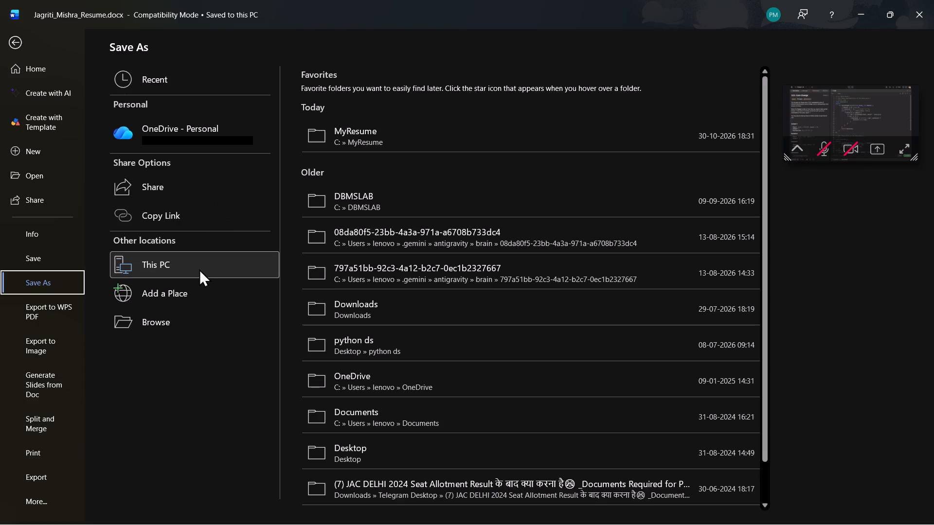
{"action": "double_click", "coordinate": [374, 130]}
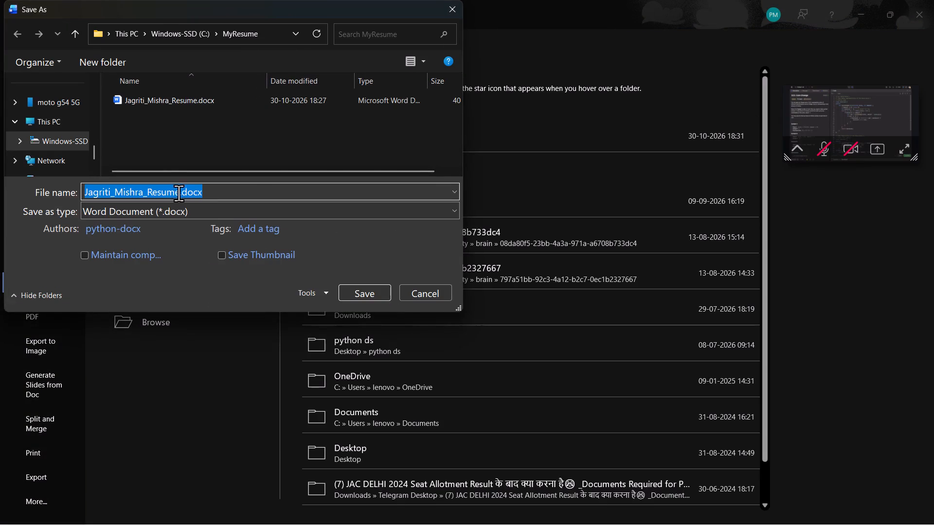
{"action": "left_click", "coordinate": [186, 213]}
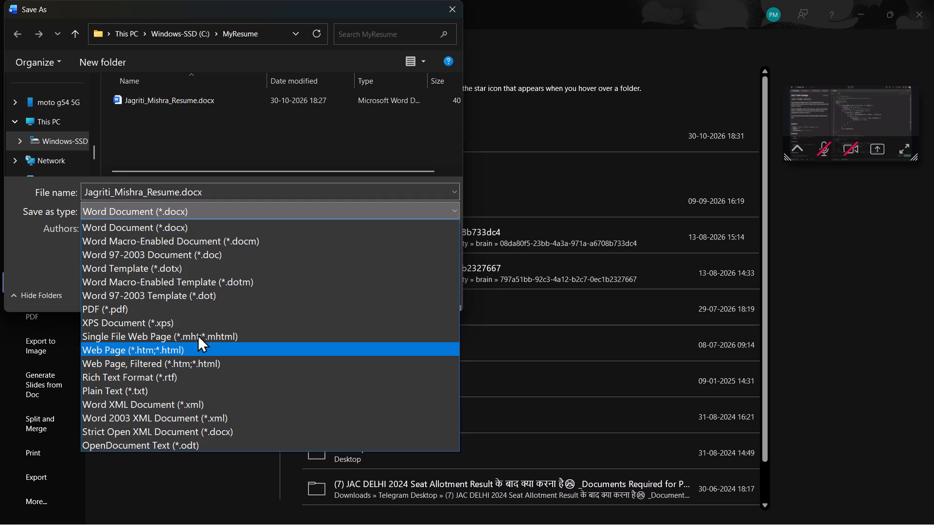
{"action": "left_click", "coordinate": [201, 310]}
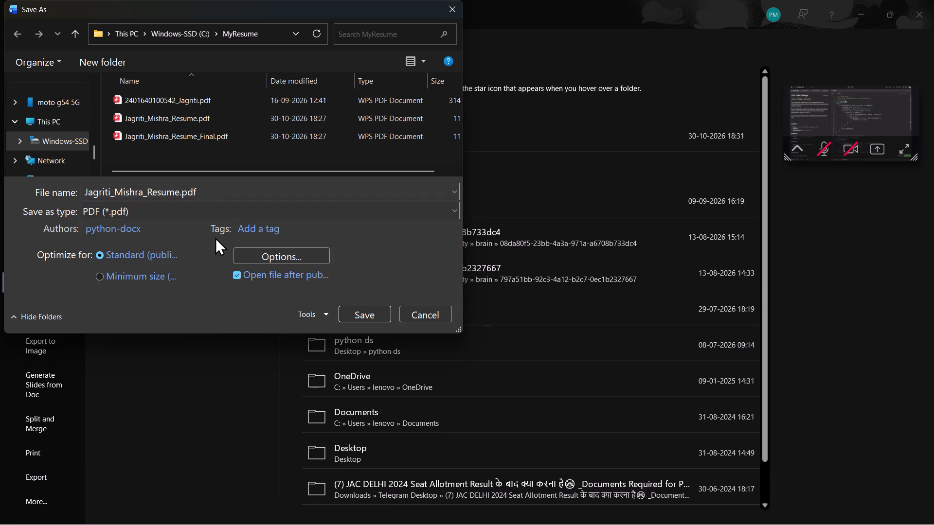
{"action": "left_click", "coordinate": [180, 193]}
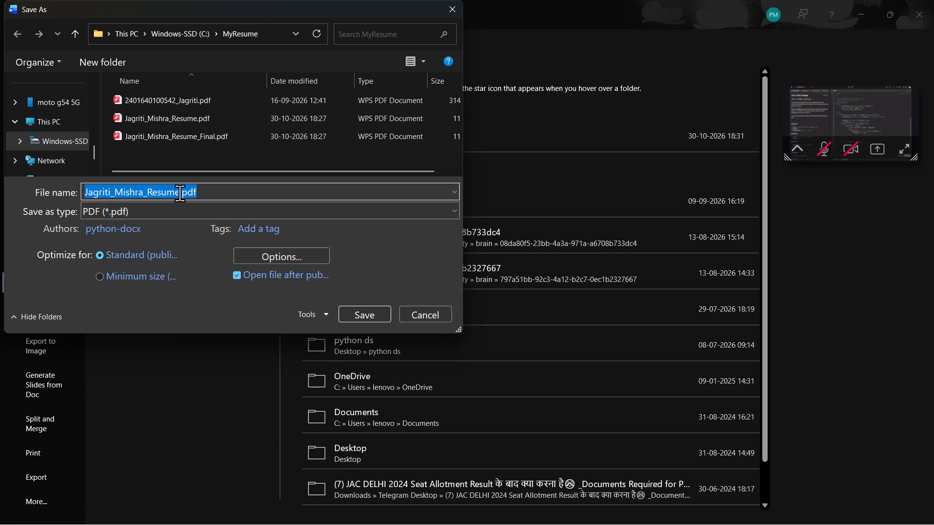
{"action": "left_click", "coordinate": [180, 193]}
{"action": "type", "text": "New"}
{"action": "left_click", "coordinate": [362, 317]}
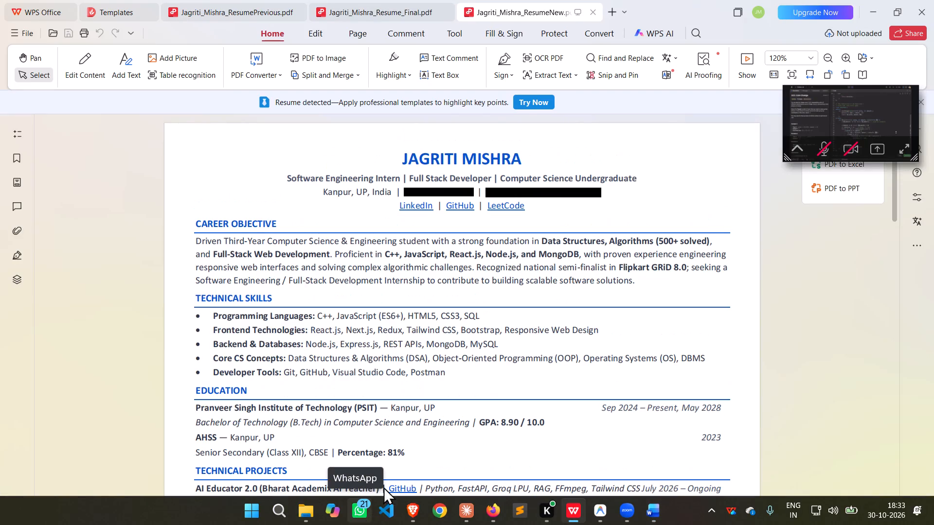
Look through both pages of the newly exported resume PDF to check its layout and content.
{"action": "scroll", "coordinate": [454, 447], "scroll_direction": "down", "scroll_amount": 5}
{"action": "scroll", "coordinate": [454, 447], "scroll_direction": "up", "scroll_amount": 1}
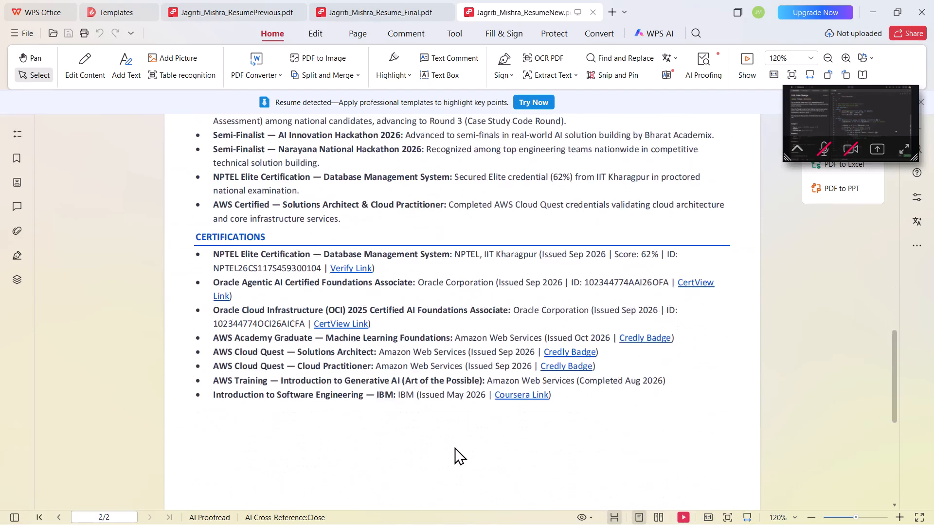
{"action": "scroll", "coordinate": [454, 447], "scroll_direction": "up", "scroll_amount": 2}
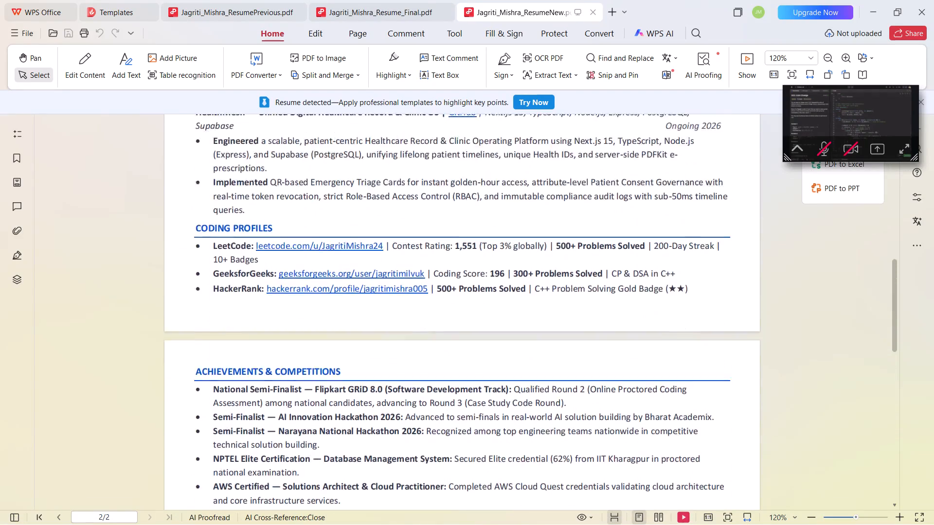
{"action": "scroll", "coordinate": [454, 447], "scroll_direction": "up", "scroll_amount": 4}
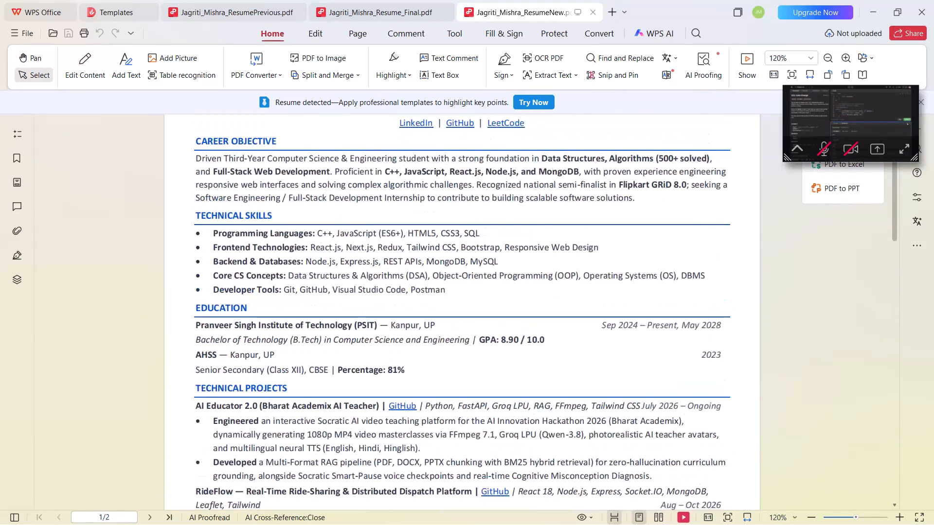
{"action": "scroll", "coordinate": [454, 447], "scroll_direction": "up", "scroll_amount": 1}
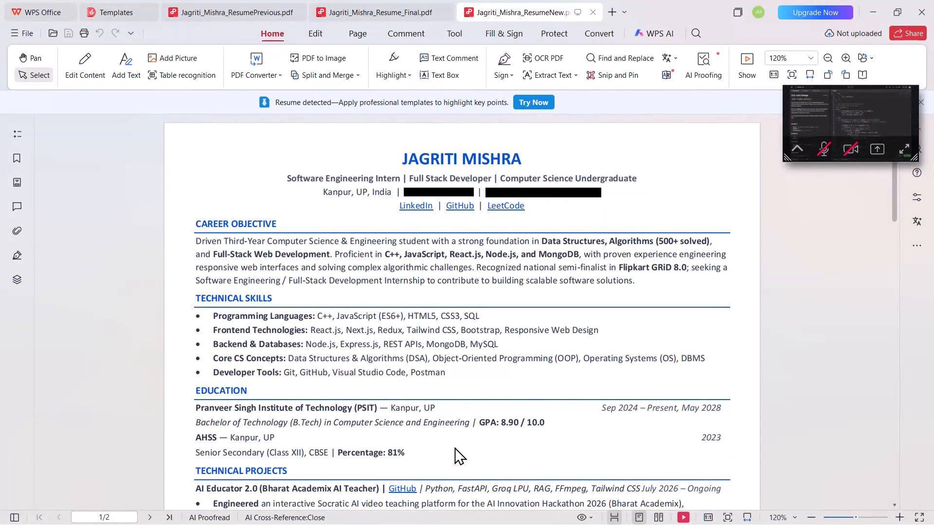
{"action": "scroll", "coordinate": [454, 447], "scroll_direction": "down", "scroll_amount": 1}
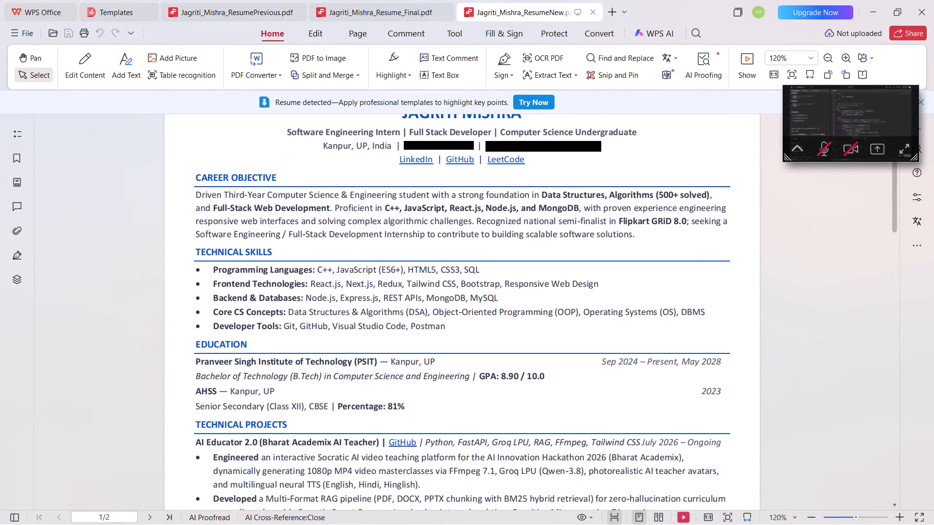
{"action": "scroll", "coordinate": [454, 447], "scroll_direction": "down", "scroll_amount": 1}
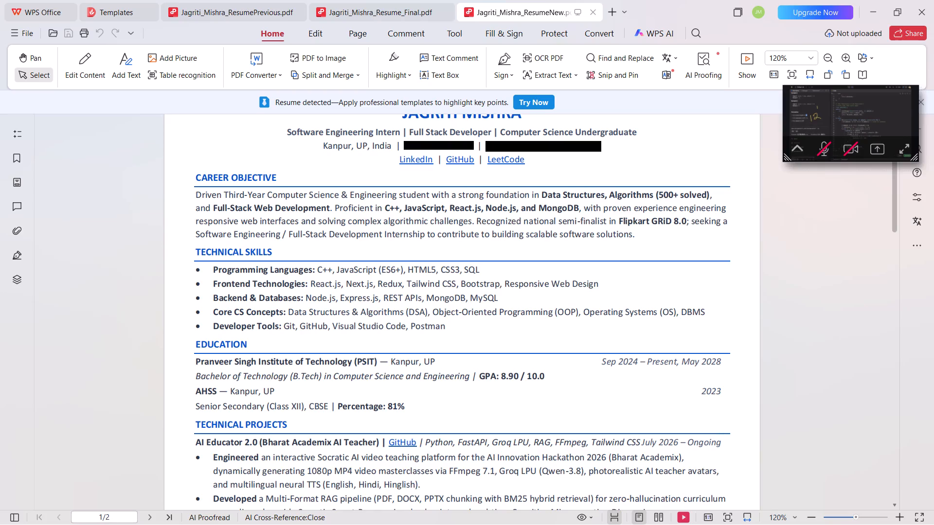
Switch to Firefox and place the final resume PDF's window on half the screen, alongside the new PDF.
{"action": "key", "text": "alt+Tab"}
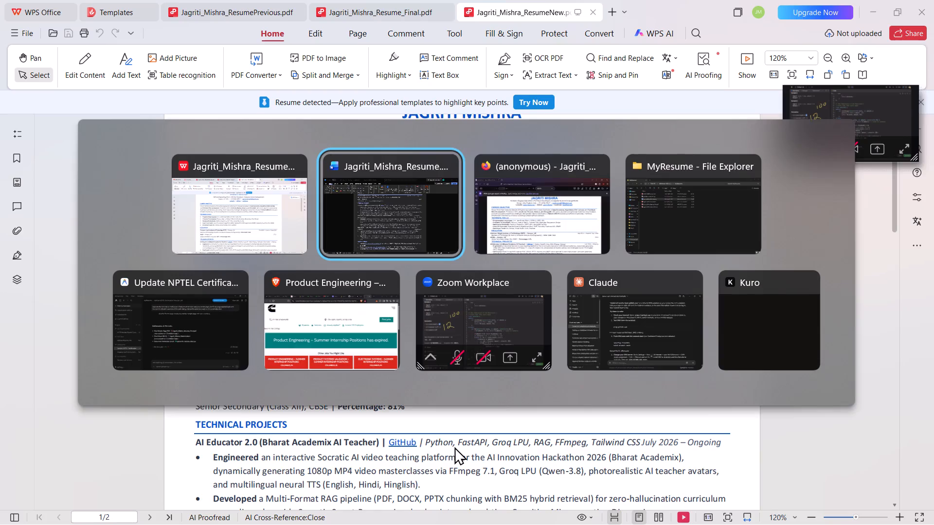
{"action": "key", "text": "alt+Tab"}
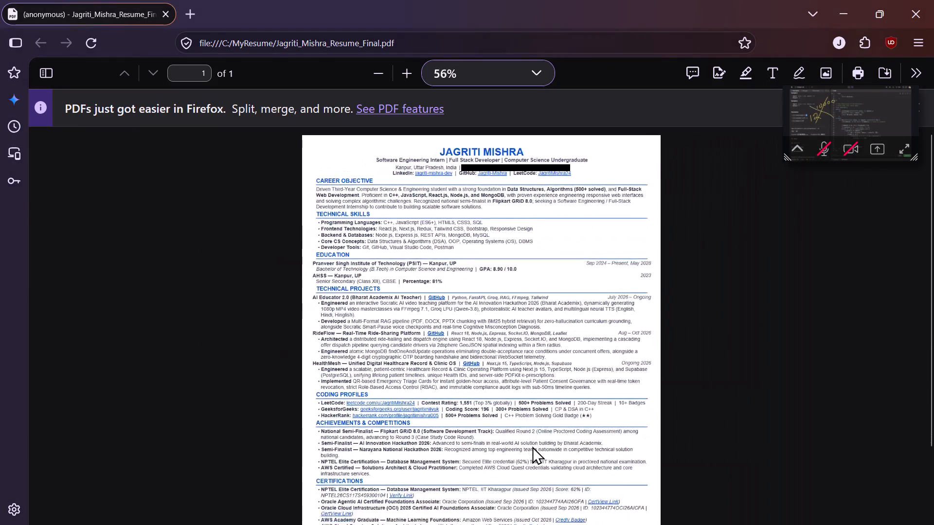
{"action": "scroll", "coordinate": [532, 446], "scroll_direction": "up", "scroll_amount": 1}
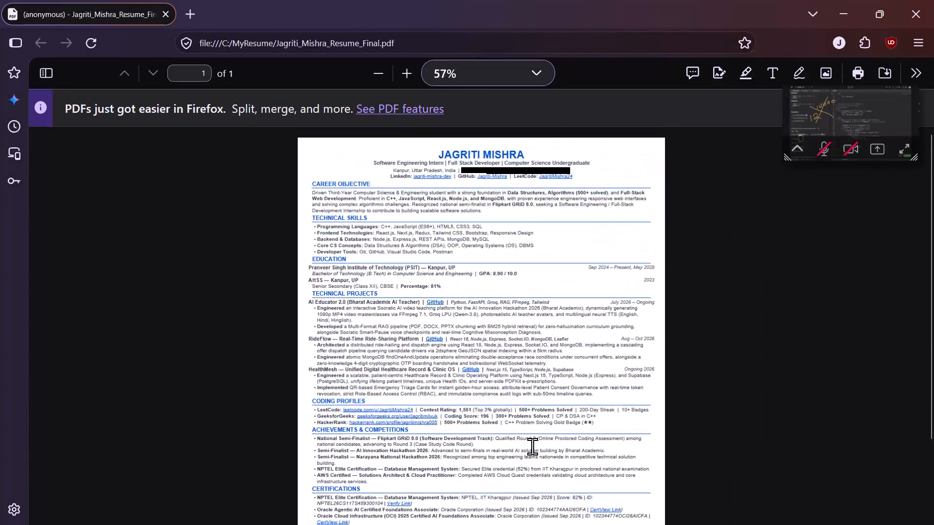
{"action": "scroll", "coordinate": [532, 446], "scroll_direction": "up", "scroll_amount": 1}
{"action": "key", "text": "super+Right"}
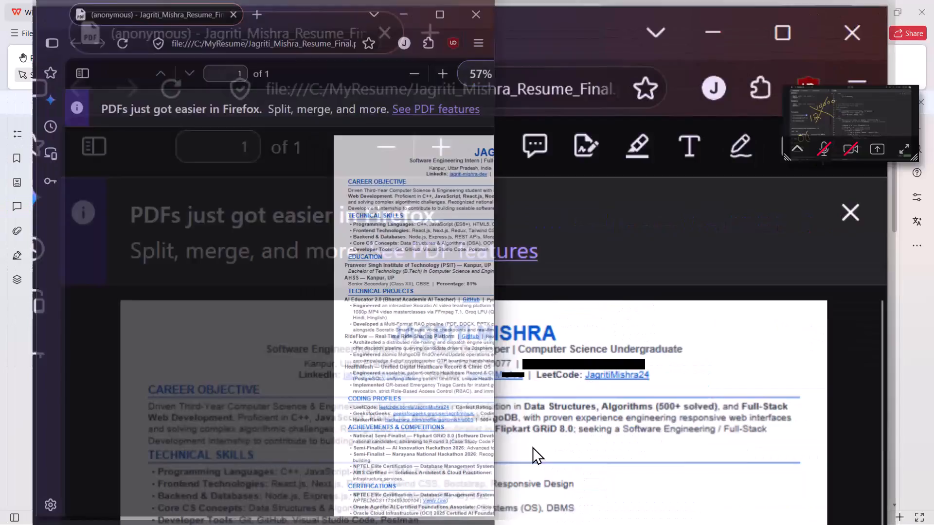
{"action": "scroll", "coordinate": [288, 411], "scroll_direction": "left", "scroll_amount": 2}
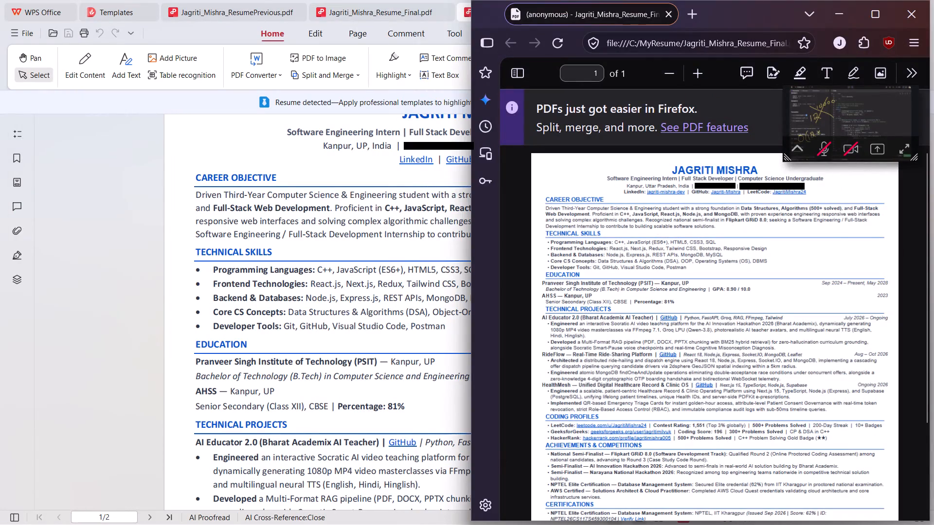
{"action": "scroll", "coordinate": [360, 410], "scroll_direction": "left", "scroll_amount": 1}
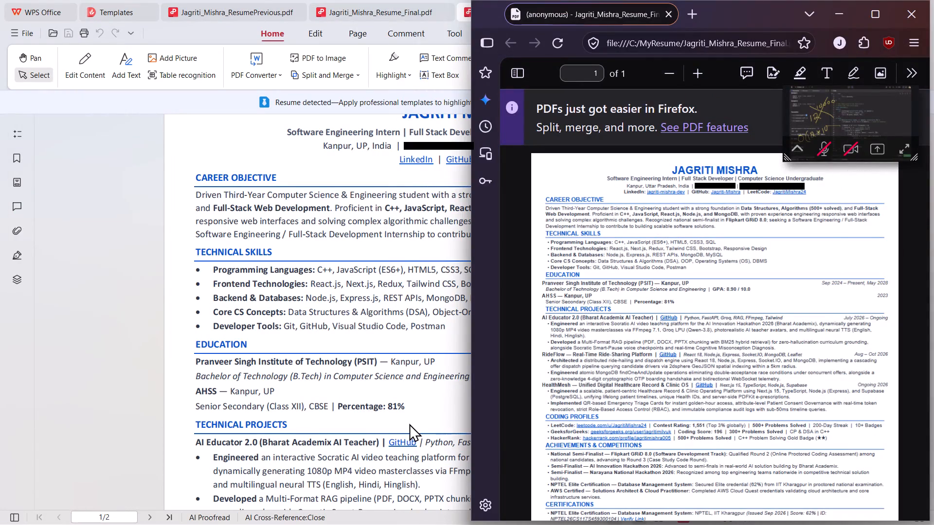
Return to the new resume PDF in WPS Office and examine its sections and page break across both pages.
{"action": "left_click", "coordinate": [409, 423]}
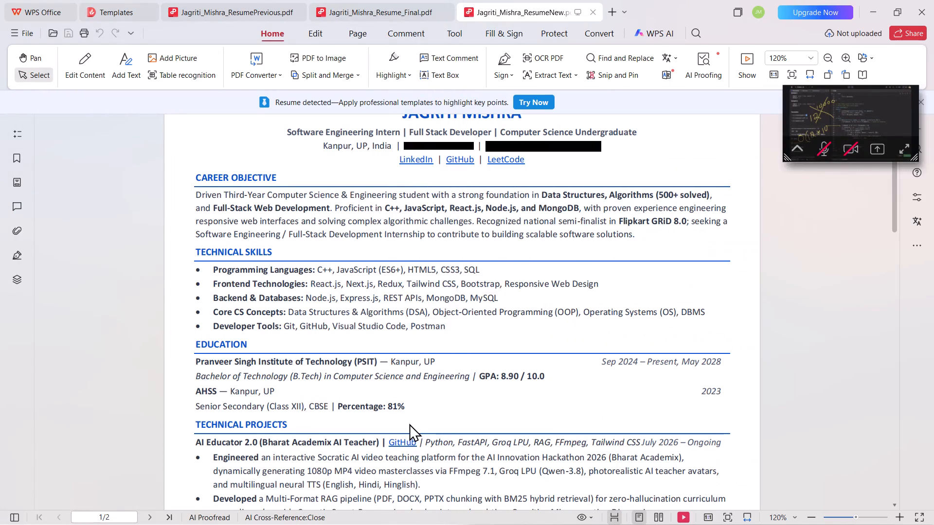
{"action": "scroll", "coordinate": [409, 423], "scroll_direction": "left", "scroll_amount": 2}
{"action": "scroll", "coordinate": [409, 423], "scroll_direction": "down", "scroll_amount": 5}
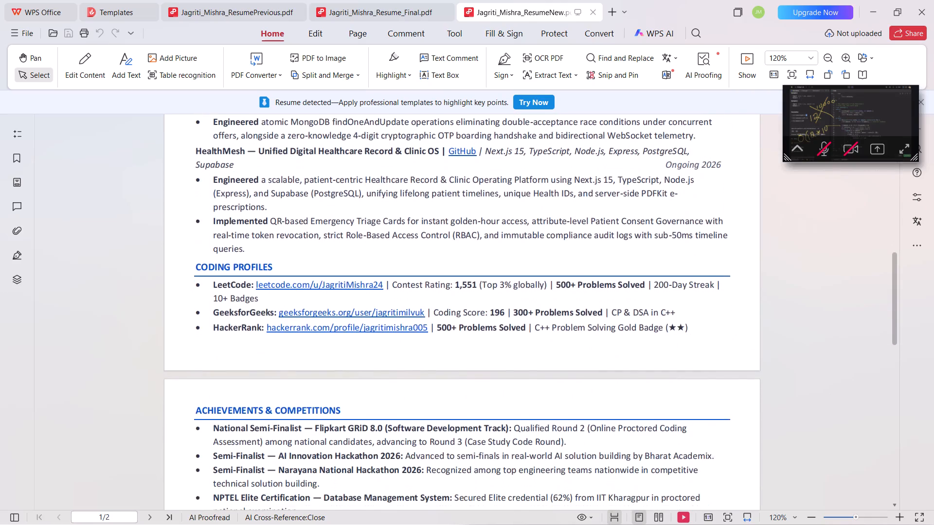
{"action": "scroll", "coordinate": [409, 423], "scroll_direction": "up", "scroll_amount": 1}
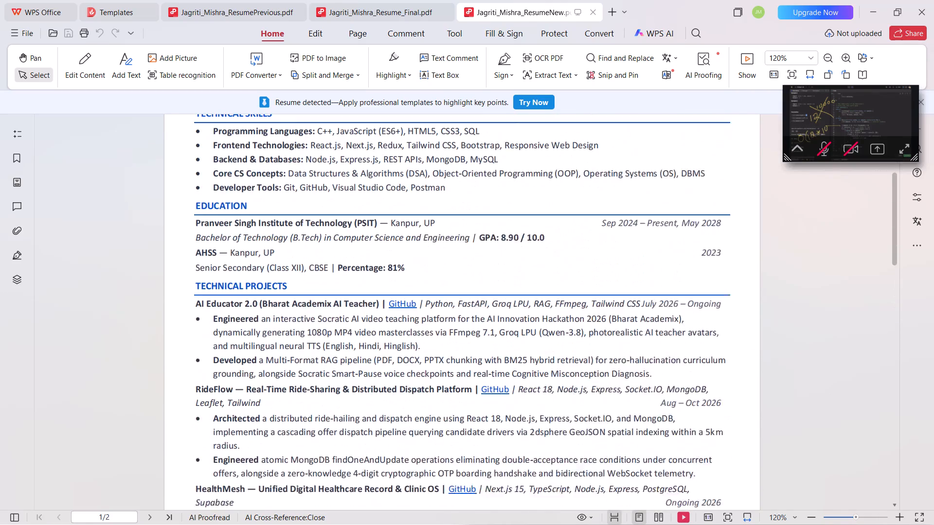
{"action": "scroll", "coordinate": [409, 423], "scroll_direction": "up", "scroll_amount": 3}
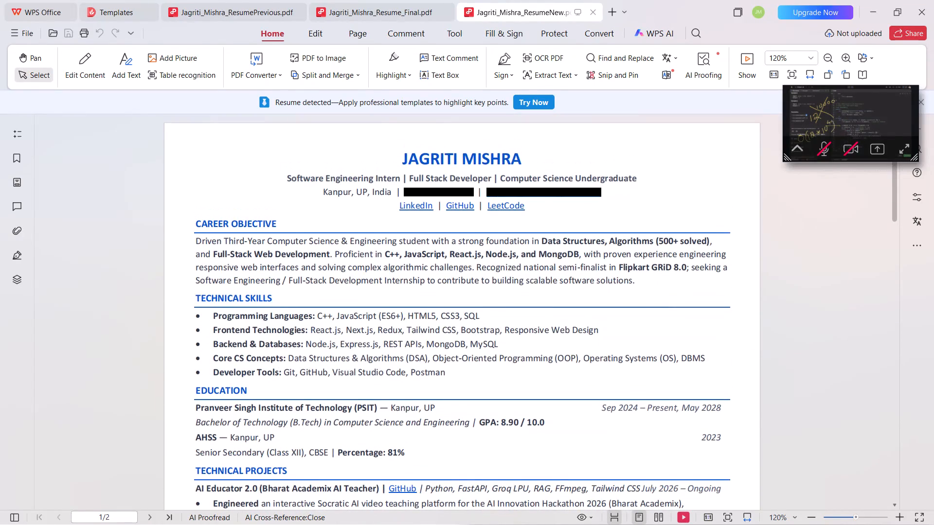
{"action": "scroll", "coordinate": [409, 423], "scroll_direction": "up", "scroll_amount": 1}
{"action": "scroll", "coordinate": [409, 423], "scroll_direction": "down", "scroll_amount": 2}
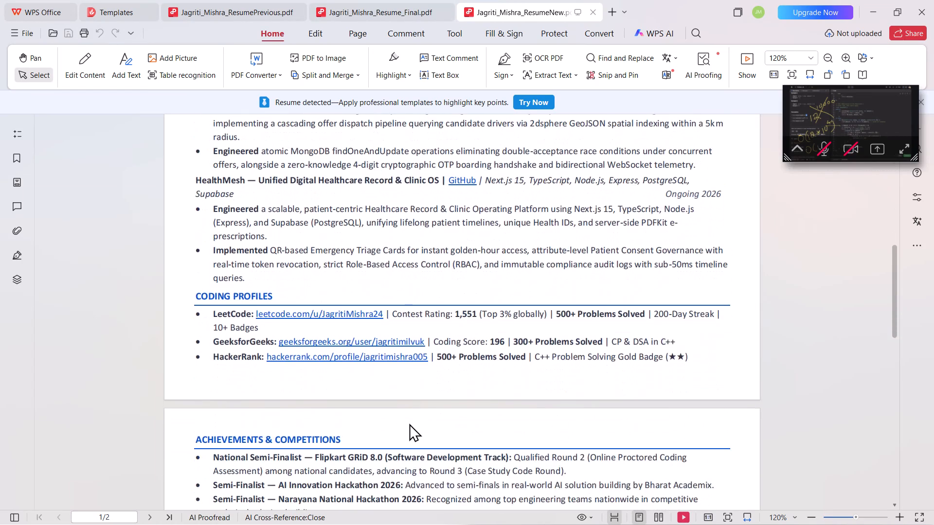
{"action": "scroll", "coordinate": [409, 423], "scroll_direction": "down", "scroll_amount": 1}
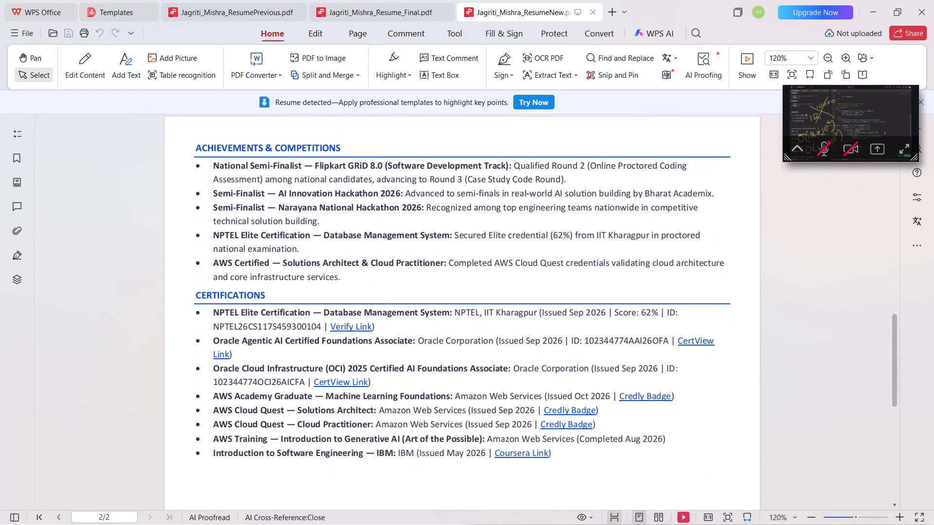
{"action": "scroll", "coordinate": [409, 423], "scroll_direction": "up", "scroll_amount": 3}
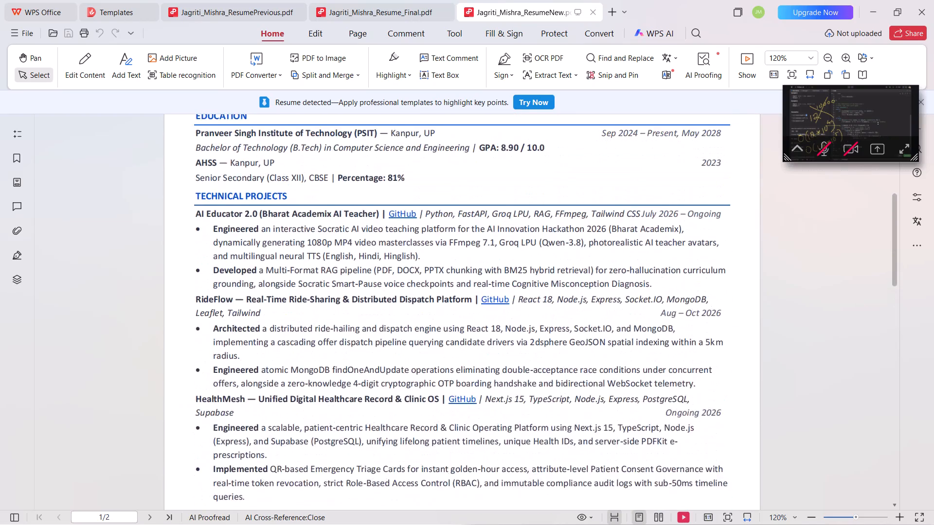
{"action": "scroll", "coordinate": [409, 423], "scroll_direction": "up", "scroll_amount": 2}
{"action": "scroll", "coordinate": [409, 423], "scroll_direction": "down", "scroll_amount": 1}
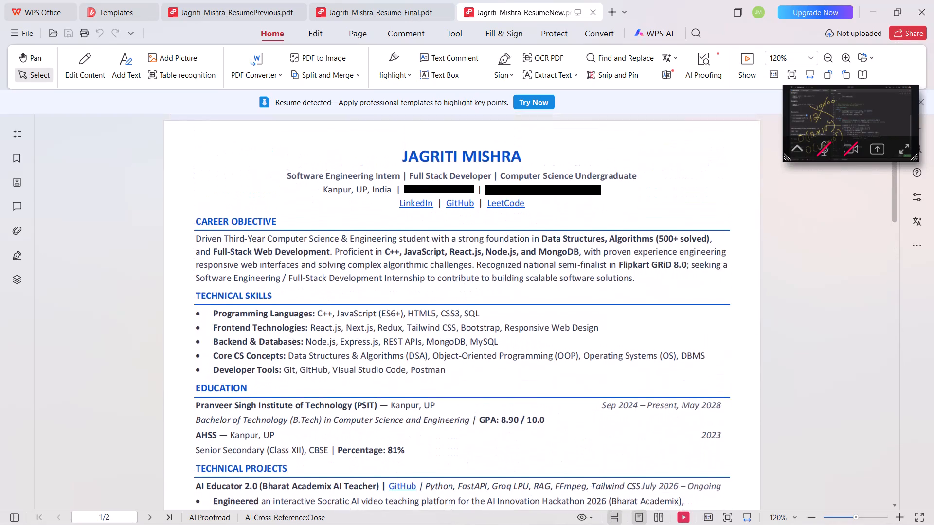
{"action": "scroll", "coordinate": [409, 423], "scroll_direction": "down", "scroll_amount": 2}
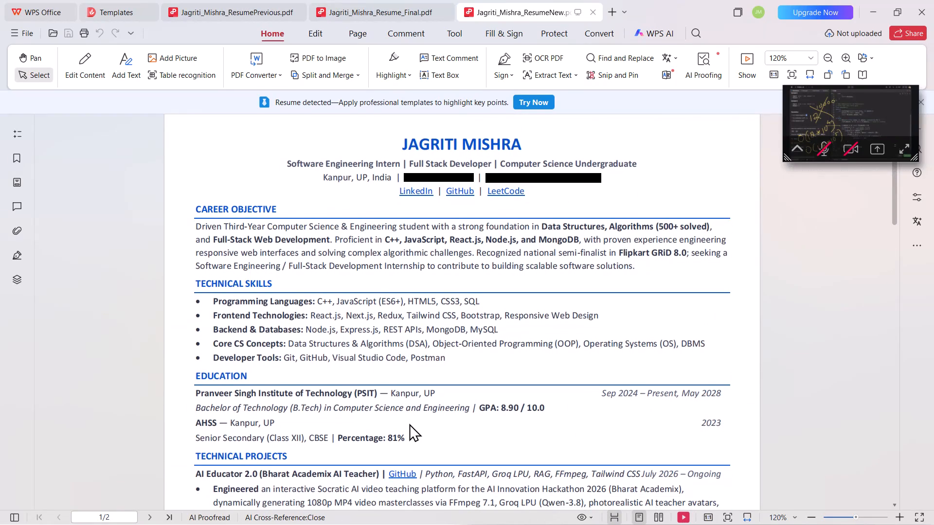
{"action": "scroll", "coordinate": [409, 423], "scroll_direction": "down", "scroll_amount": 3}
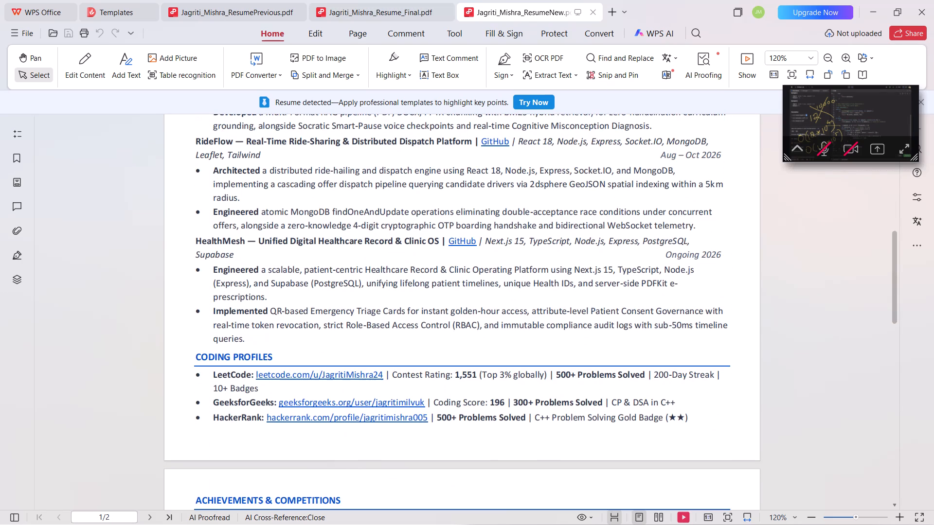
{"action": "scroll", "coordinate": [409, 423], "scroll_direction": "down", "scroll_amount": 1}
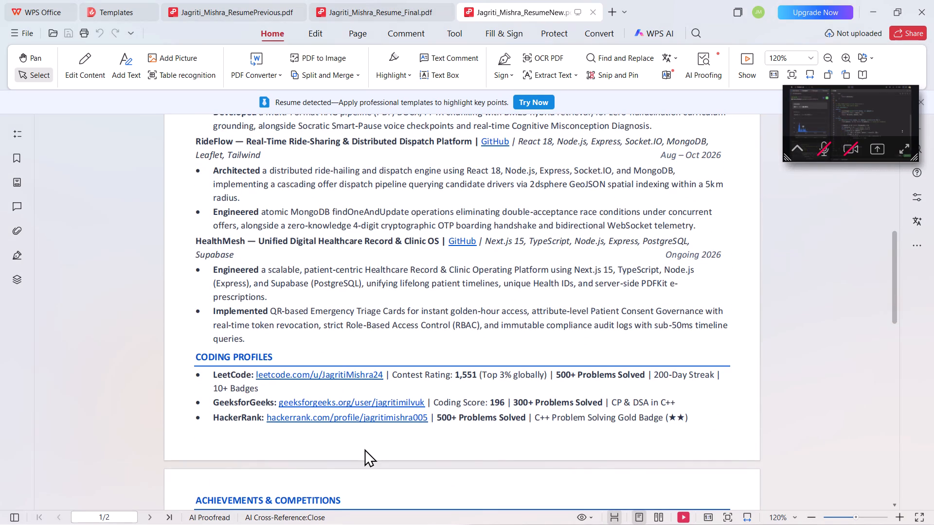
{"action": "scroll", "coordinate": [364, 449], "scroll_direction": "up", "scroll_amount": 2}
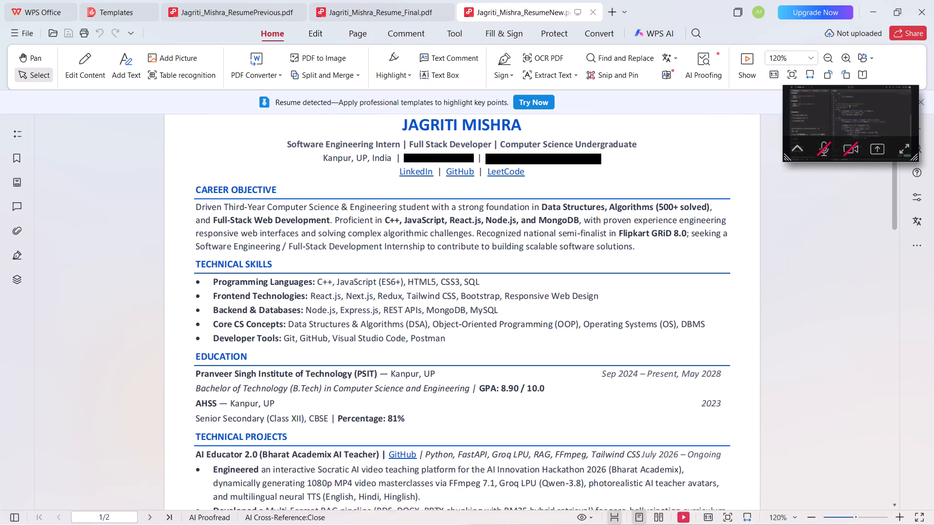
{"action": "scroll", "coordinate": [364, 449], "scroll_direction": "up", "scroll_amount": 2}
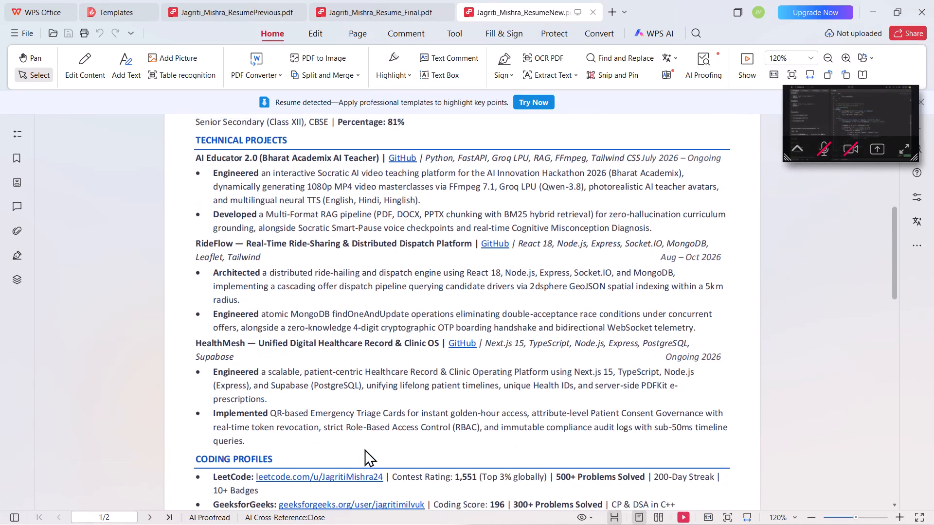
Return to the start of the new resume PDF and review its header and opening sections.
{"action": "scroll", "coordinate": [364, 449], "scroll_direction": "up", "scroll_amount": 3}
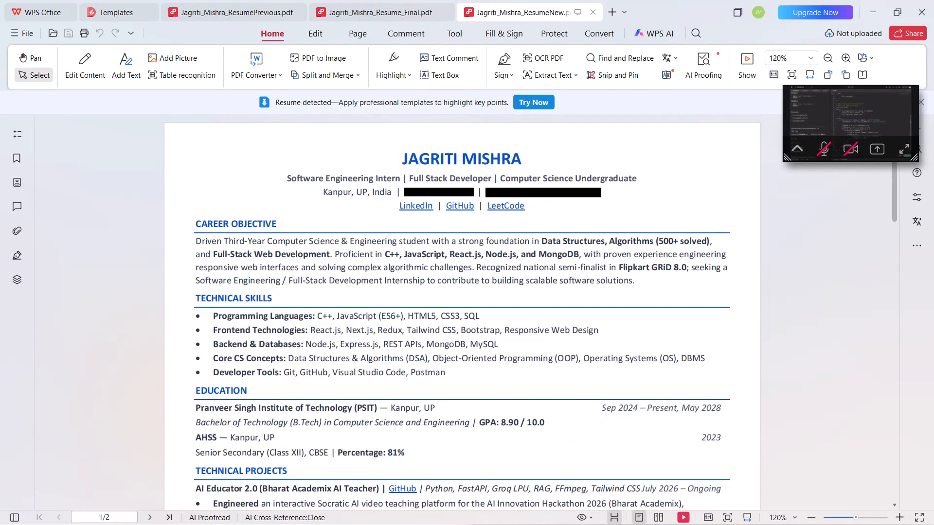
{"action": "scroll", "coordinate": [364, 449], "scroll_direction": "up", "scroll_amount": 3}
{"action": "key", "text": "alt+Tab"}
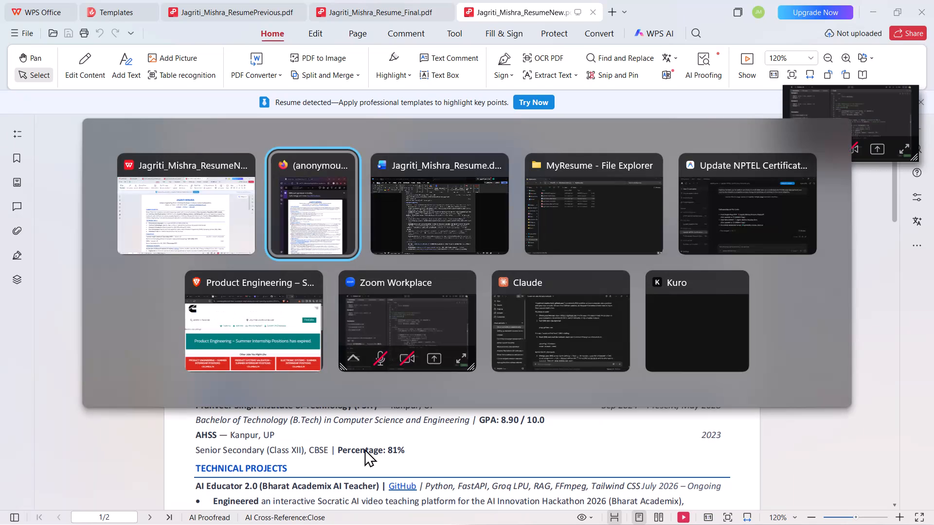
{"action": "key", "text": "alt+Tab"}
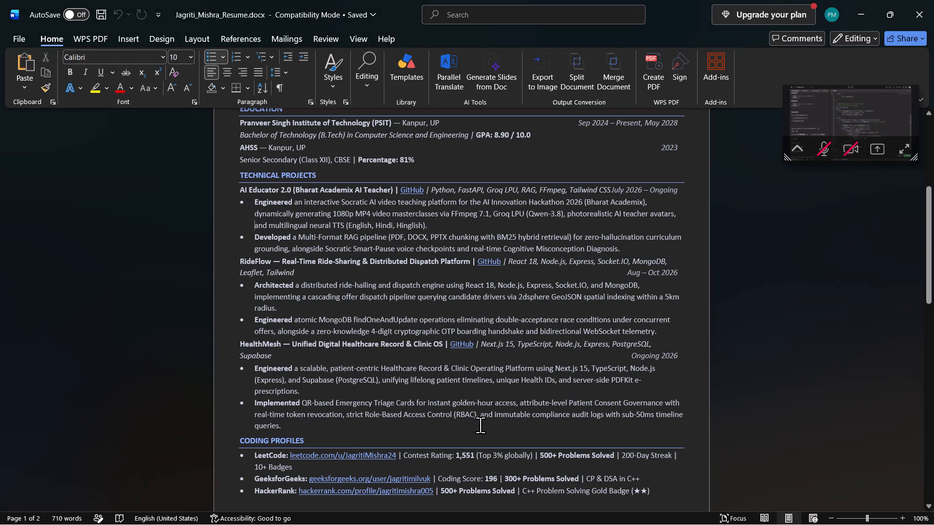
{"action": "key", "text": "alt+Tab"}
{"action": "key", "text": "alt+Tab"}
{"action": "key", "text": "alt+Tab"}
{"action": "key", "text": "alt+Tab"}
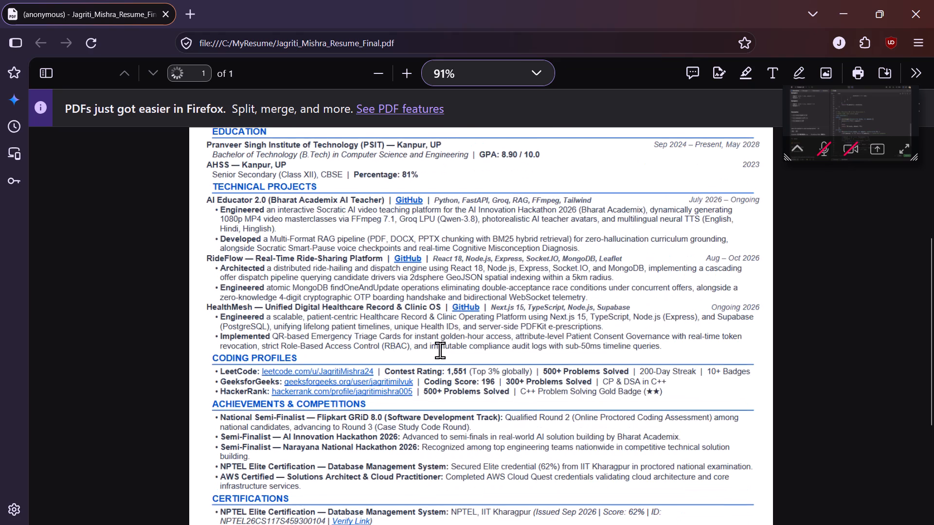
{"action": "scroll", "coordinate": [440, 350], "scroll_direction": "up", "scroll_amount": 2}
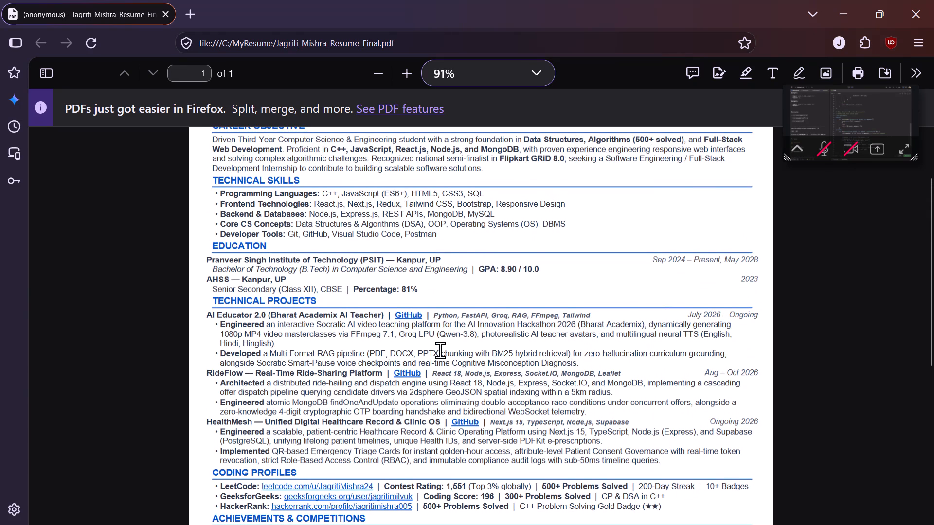
{"action": "scroll", "coordinate": [440, 350], "scroll_direction": "up", "scroll_amount": 2}
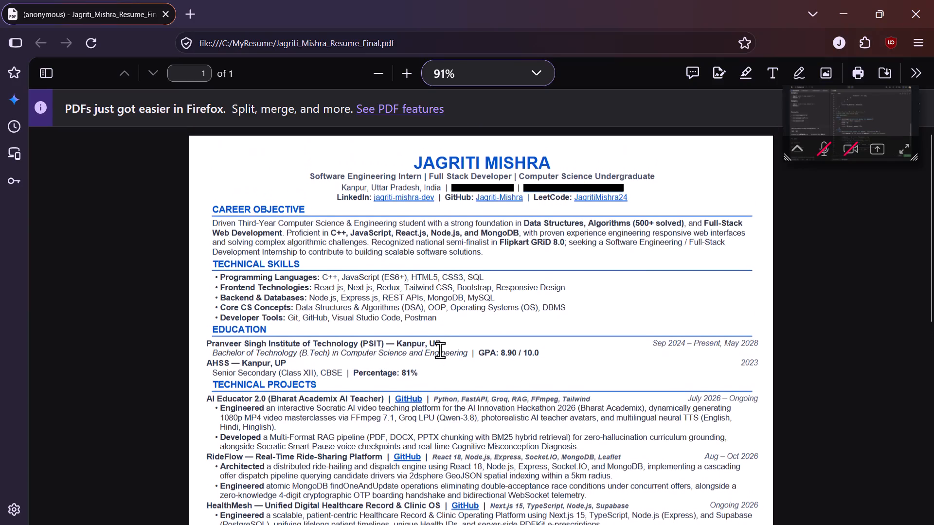
{"action": "scroll", "coordinate": [440, 350], "scroll_direction": "up", "scroll_amount": 1}
{"action": "scroll", "coordinate": [440, 350], "scroll_direction": "down", "scroll_amount": 7}
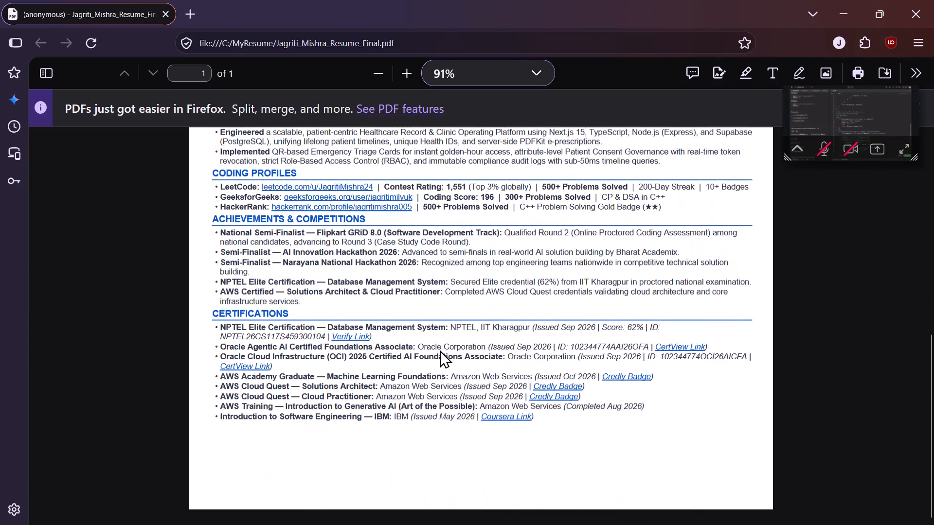
{"action": "scroll", "coordinate": [440, 350], "scroll_direction": "up", "scroll_amount": 4}
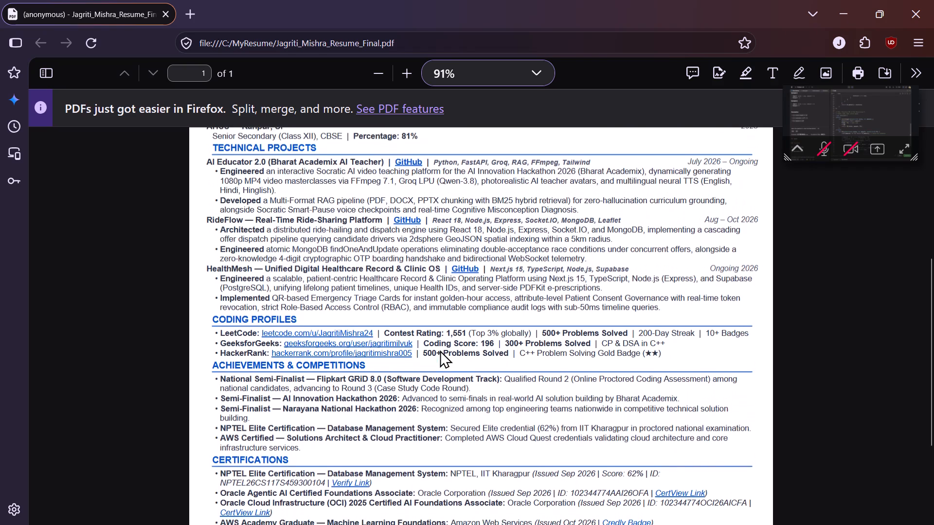
{"action": "scroll", "coordinate": [440, 350], "scroll_direction": "down", "scroll_amount": 1}
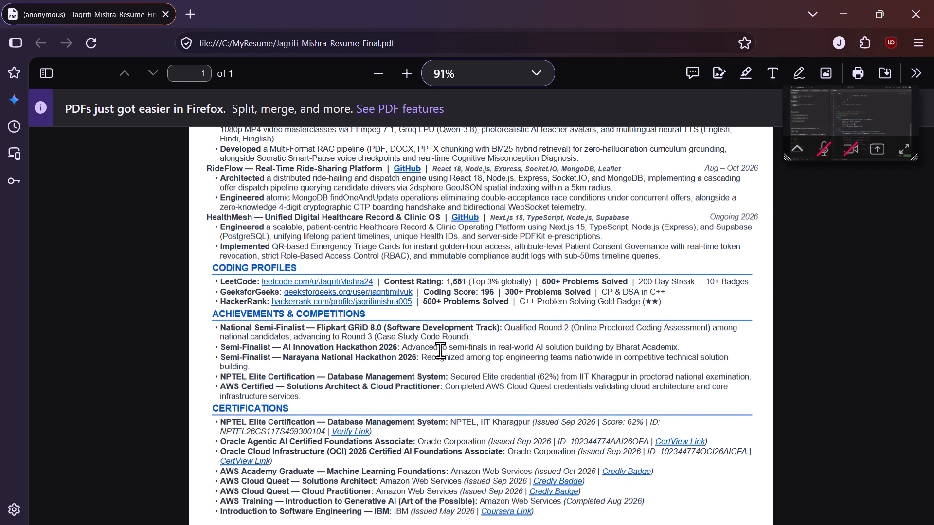
{"action": "scroll", "coordinate": [440, 350], "scroll_direction": "up", "scroll_amount": 3}
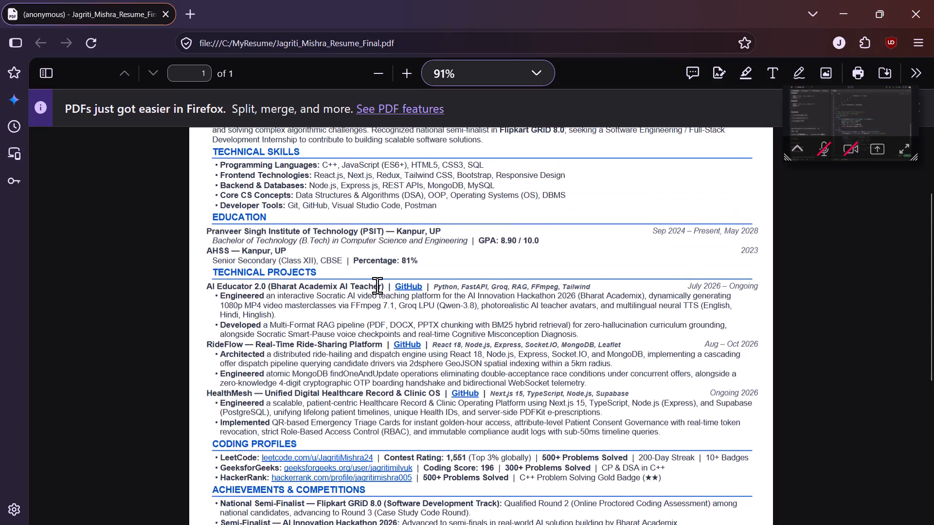
{"action": "scroll", "coordinate": [409, 376], "scroll_direction": "right", "scroll_amount": 1}
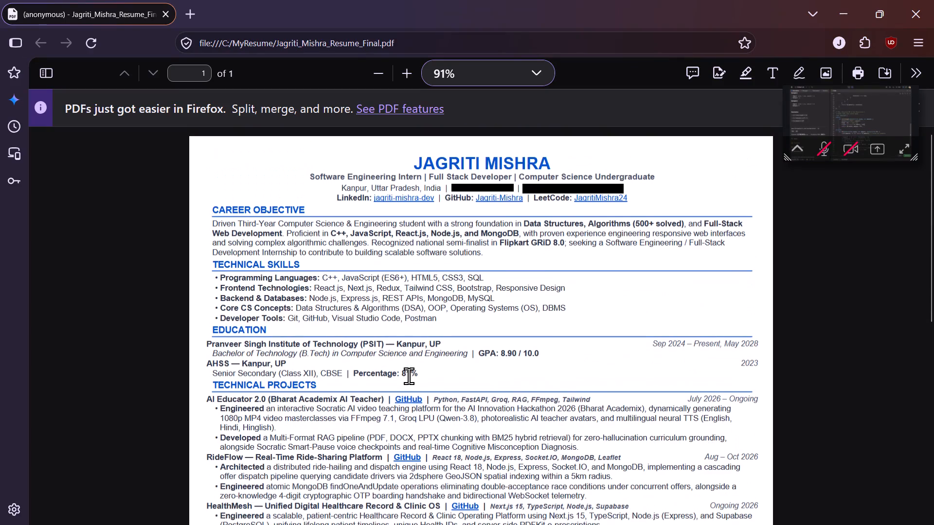
{"action": "scroll", "coordinate": [409, 376], "scroll_direction": "right", "scroll_amount": 2}
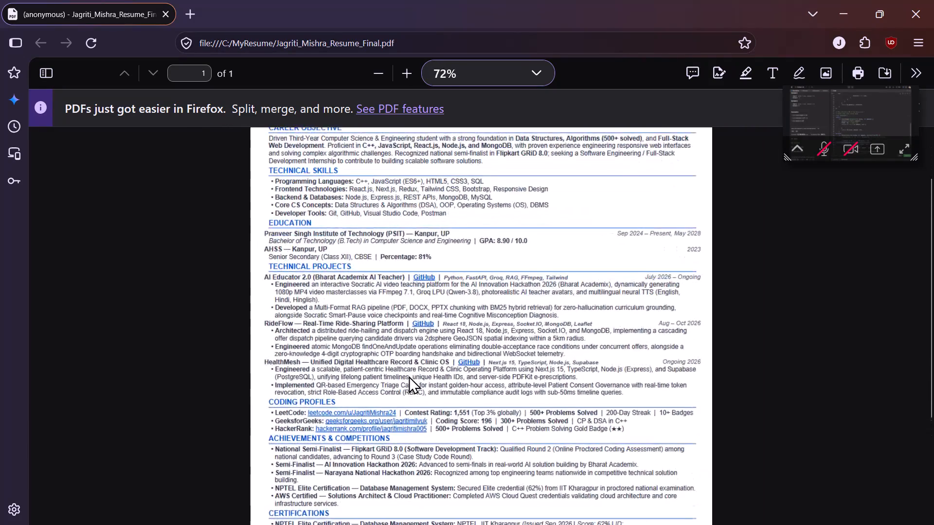
Review the final resume PDF at 101% zoom, checking text readability and how the certifications end on the page.
{"action": "scroll", "coordinate": [409, 376], "scroll_direction": "up", "scroll_amount": 1}
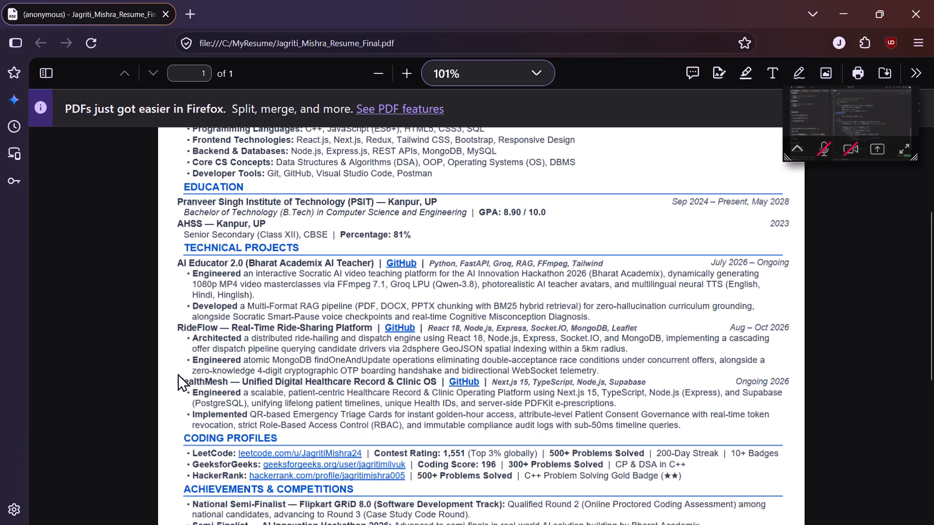
{"action": "scroll", "coordinate": [265, 391], "scroll_direction": "up", "scroll_amount": 1}
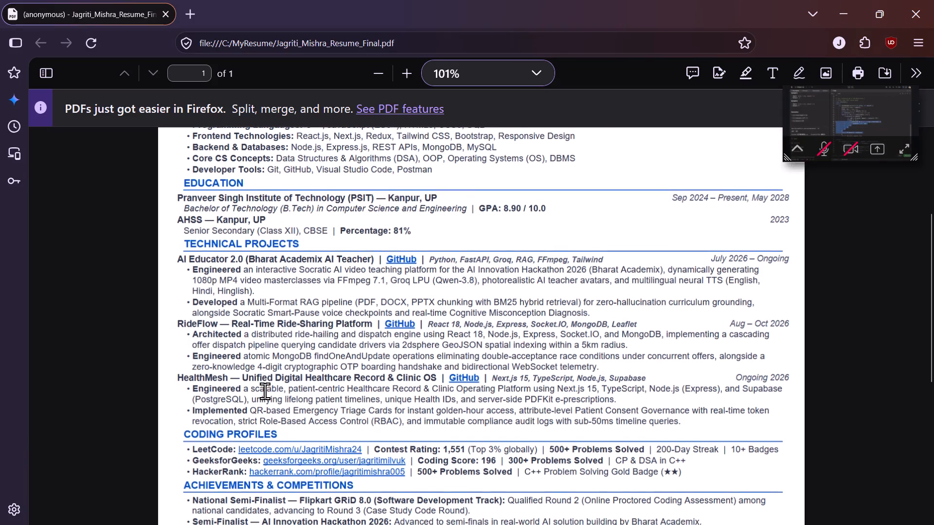
{"action": "scroll", "coordinate": [265, 391], "scroll_direction": "up", "scroll_amount": 3}
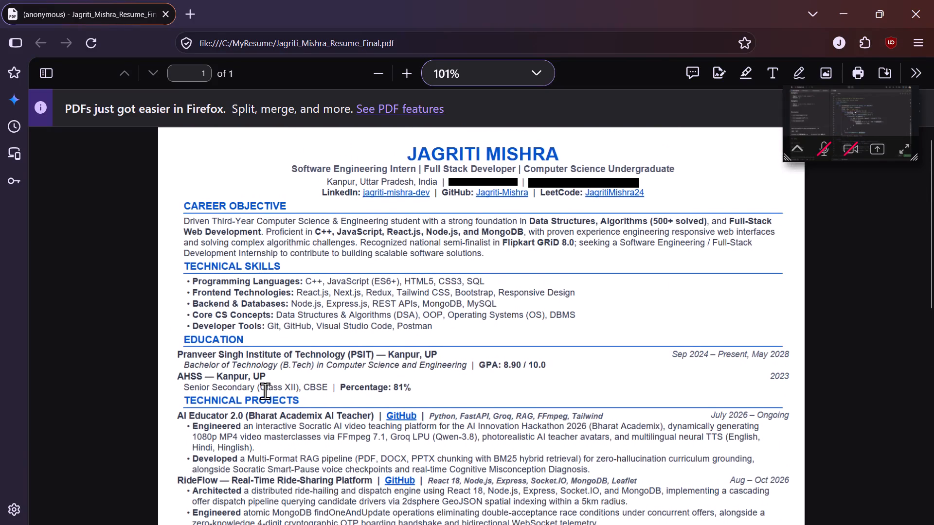
{"action": "scroll", "coordinate": [265, 391], "scroll_direction": "up", "scroll_amount": 2}
{"action": "scroll", "coordinate": [265, 391], "scroll_direction": "down", "scroll_amount": 4}
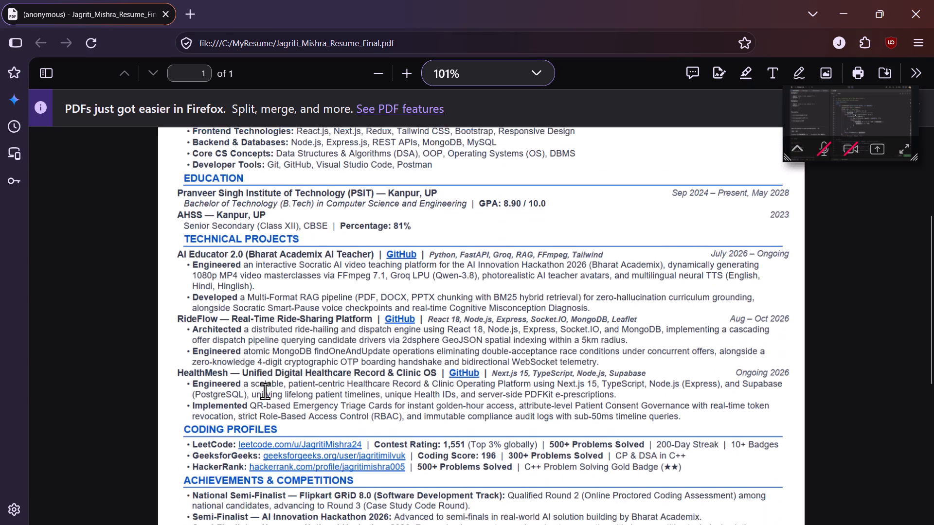
{"action": "scroll", "coordinate": [265, 391], "scroll_direction": "down", "scroll_amount": 5}
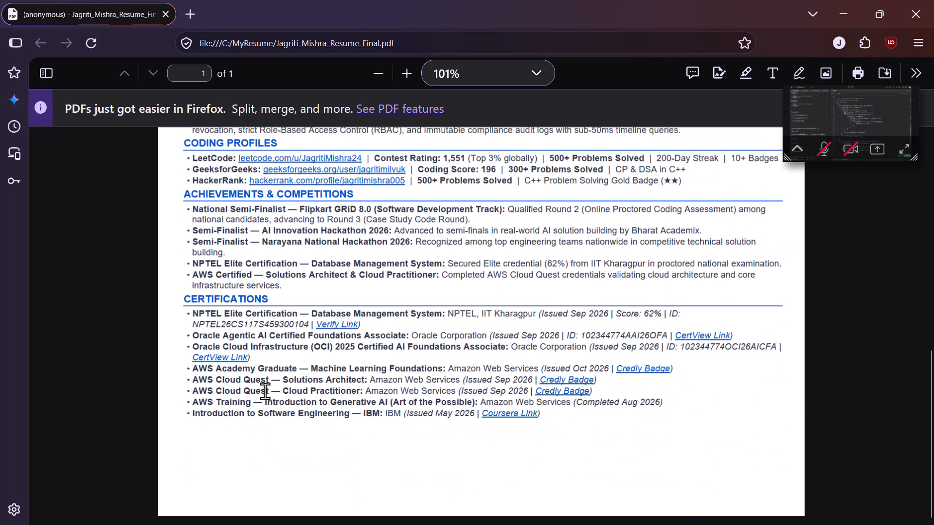
{"action": "scroll", "coordinate": [265, 391], "scroll_direction": "down", "scroll_amount": 1}
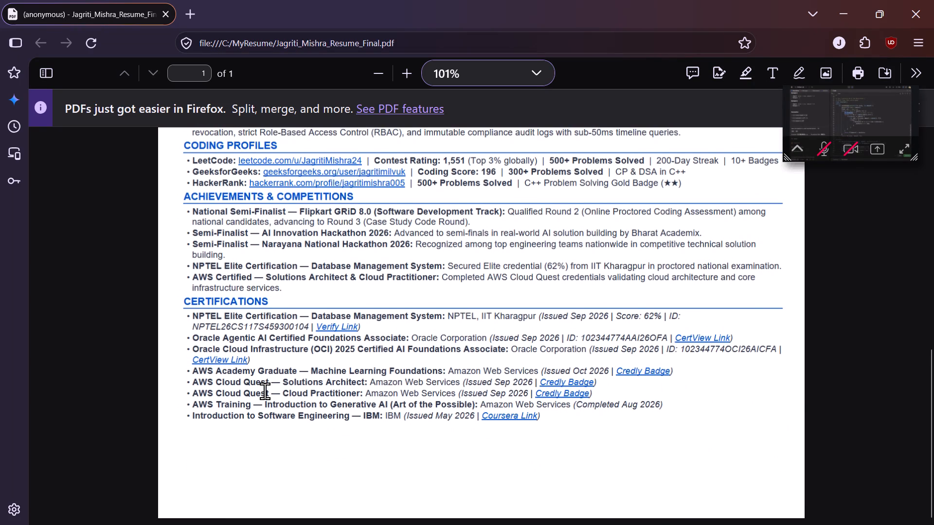
Switch to WPS Office and examine the ResumeNew PDF's sections and how its content splits across the pages.
{"action": "key", "text": "alt+Tab"}
{"action": "key", "text": "alt+Tab"}
{"action": "key", "text": "alt+Tab"}
{"action": "key", "text": "alt+Tab"}
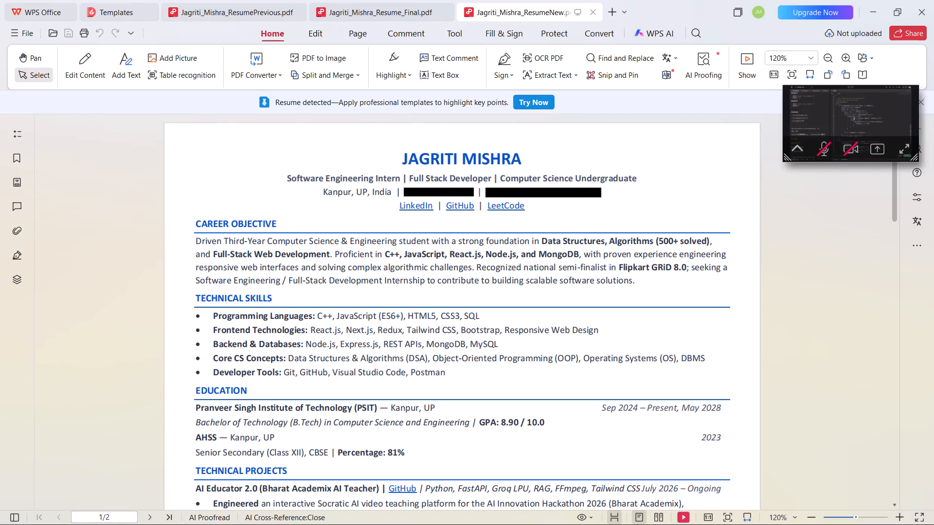
{"action": "scroll", "coordinate": [478, 337], "scroll_direction": "down", "scroll_amount": 4}
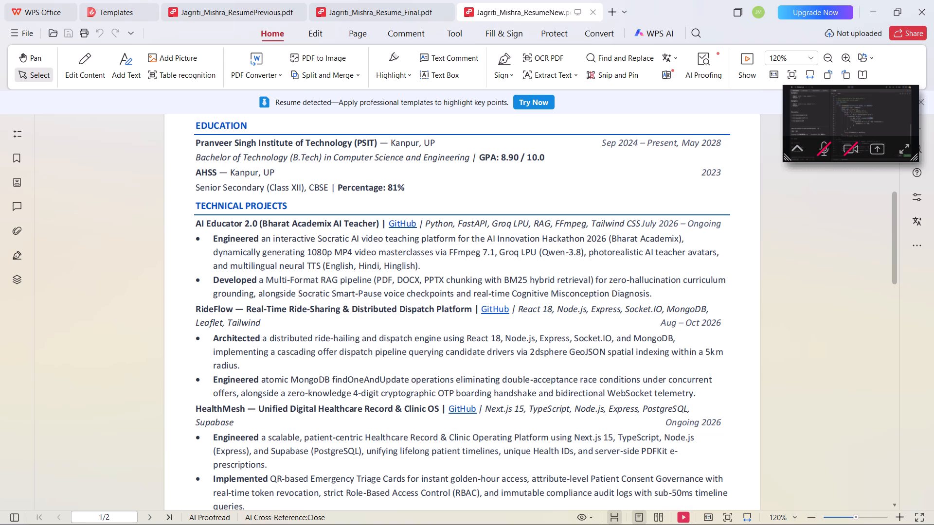
{"action": "scroll", "coordinate": [478, 337], "scroll_direction": "down", "scroll_amount": 2}
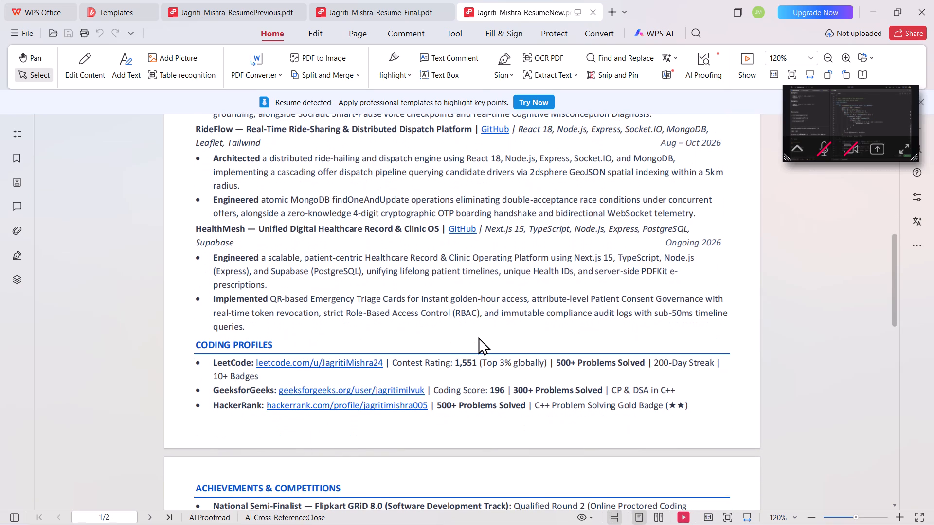
{"action": "scroll", "coordinate": [478, 337], "scroll_direction": "down", "scroll_amount": 2}
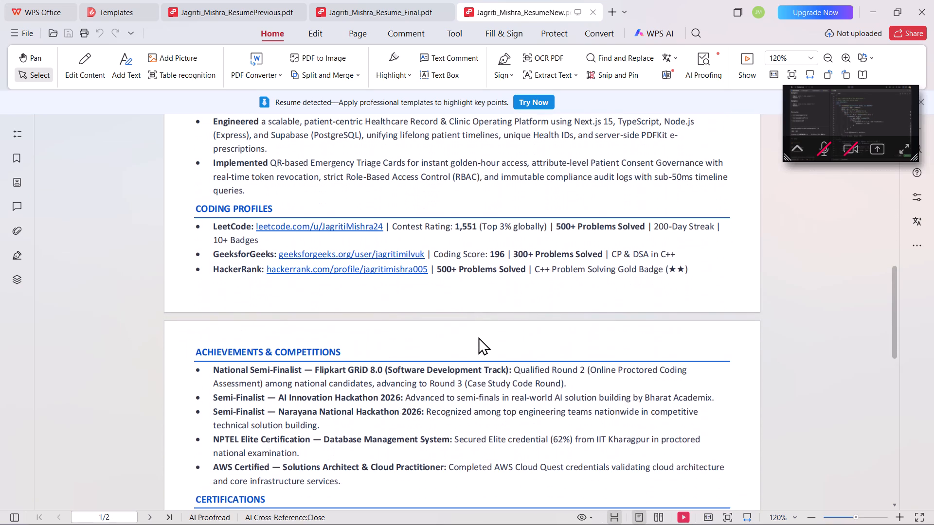
{"action": "scroll", "coordinate": [478, 337], "scroll_direction": "down", "scroll_amount": 1}
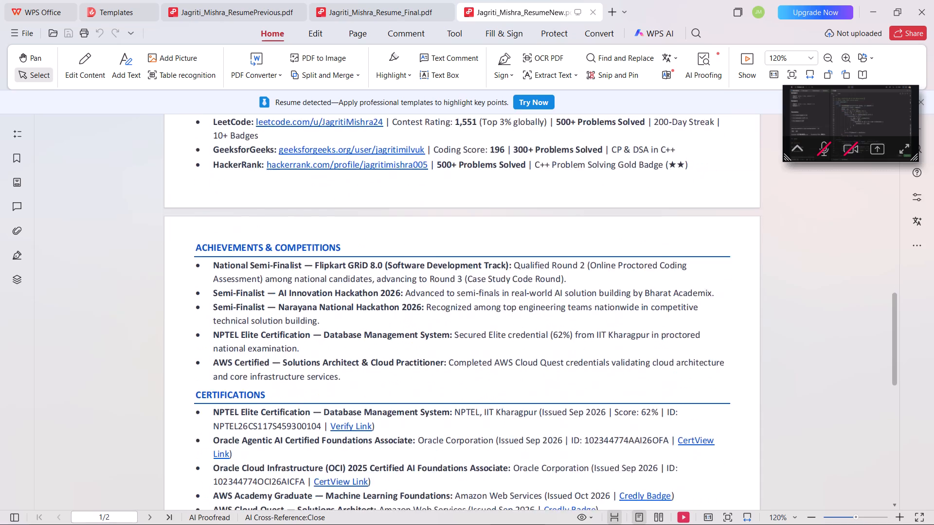
{"action": "scroll", "coordinate": [478, 337], "scroll_direction": "down", "scroll_amount": 2}
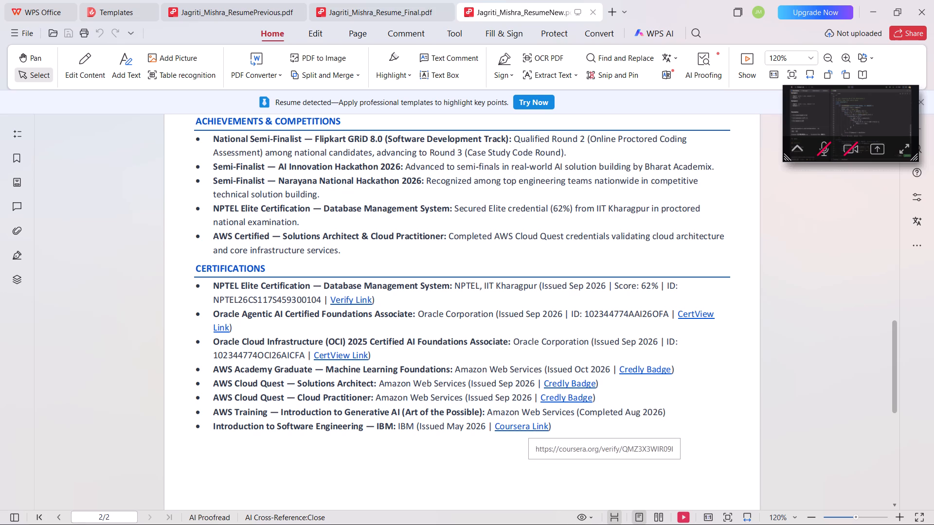
{"action": "scroll", "coordinate": [527, 430], "scroll_direction": "up", "scroll_amount": 2}
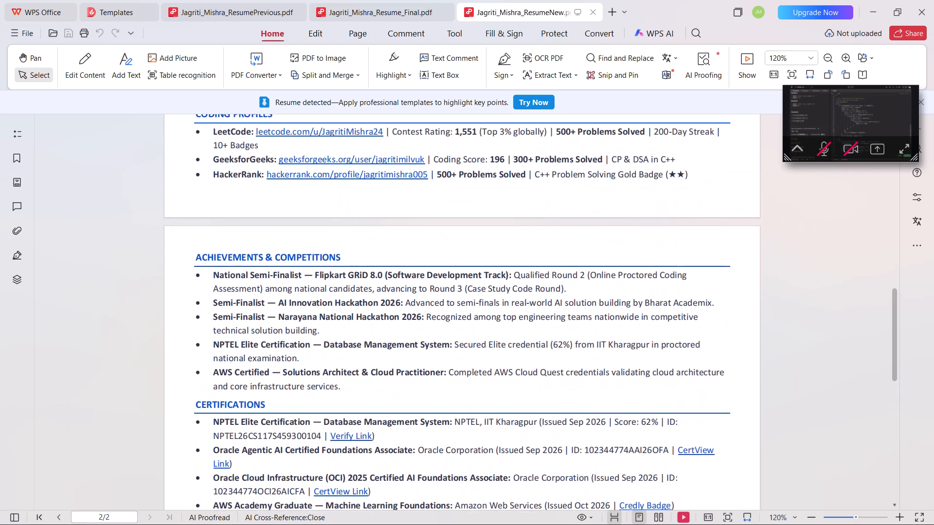
{"action": "scroll", "coordinate": [527, 430], "scroll_direction": "up", "scroll_amount": 3}
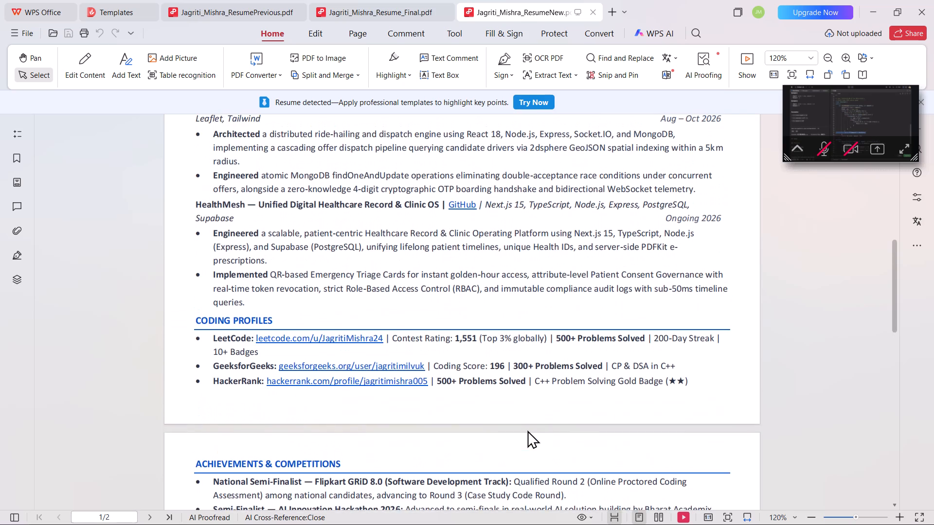
Examine the ResumeNew PDF from the career objective and technical skills through to the certifications on its second page.
{"action": "scroll", "coordinate": [527, 430], "scroll_direction": "up", "scroll_amount": 2}
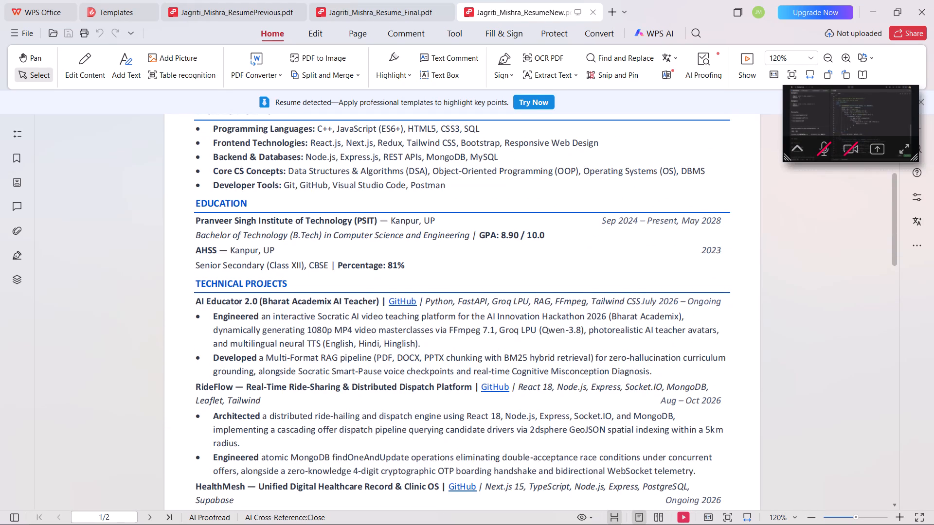
{"action": "scroll", "coordinate": [527, 430], "scroll_direction": "down", "scroll_amount": 2}
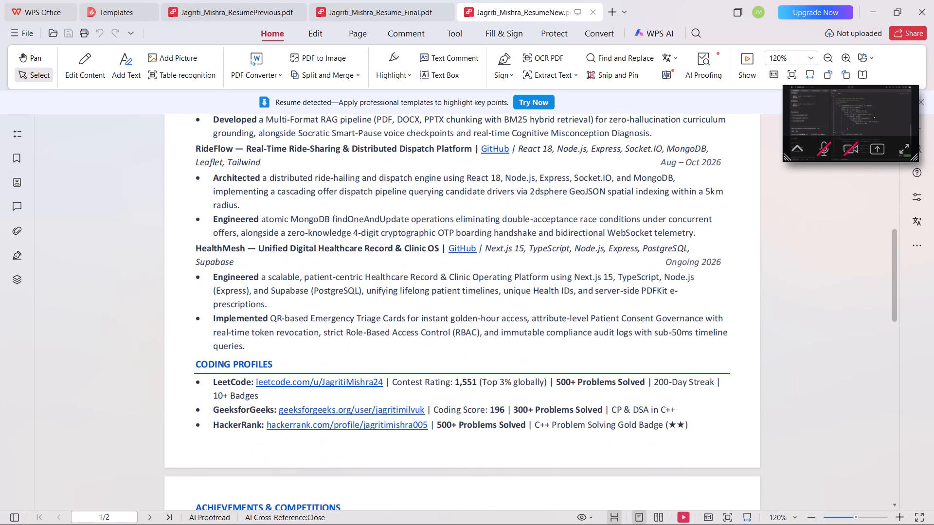
{"action": "scroll", "coordinate": [527, 430], "scroll_direction": "up", "scroll_amount": 2}
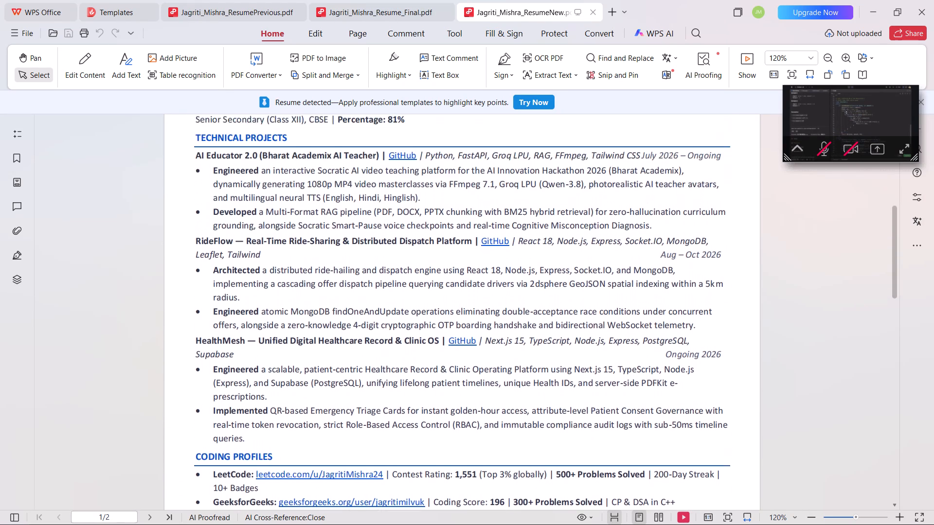
{"action": "scroll", "coordinate": [527, 430], "scroll_direction": "up", "scroll_amount": 4}
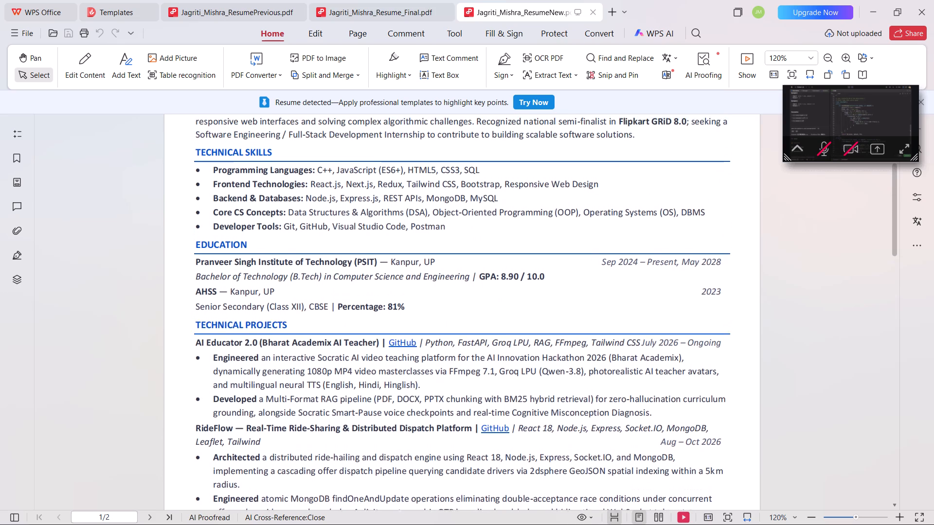
{"action": "scroll", "coordinate": [527, 430], "scroll_direction": "up", "scroll_amount": 1}
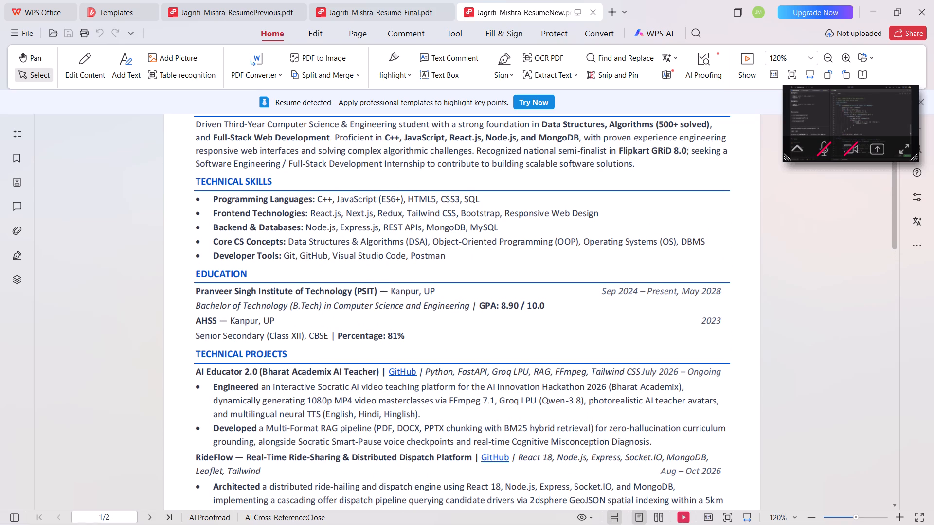
{"action": "scroll", "coordinate": [380, 282], "scroll_direction": "up", "scroll_amount": 1}
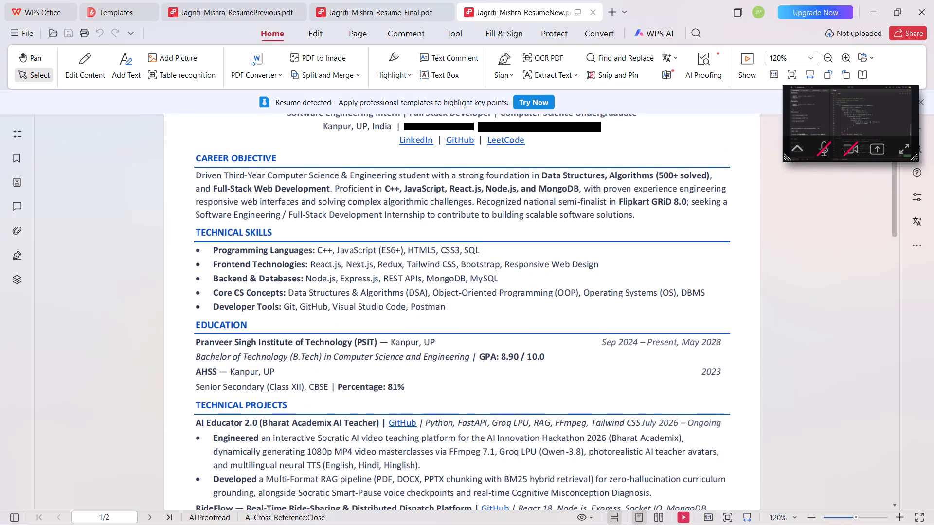
{"action": "scroll", "coordinate": [380, 282], "scroll_direction": "up", "scroll_amount": 3}
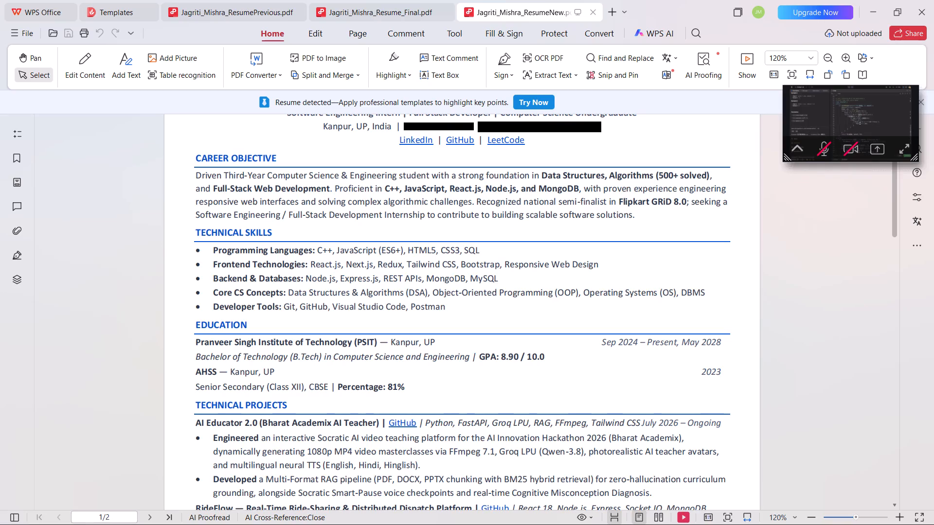
{"action": "left_click_drag", "start_coordinate": [200, 261], "coordinate": [216, 258]}
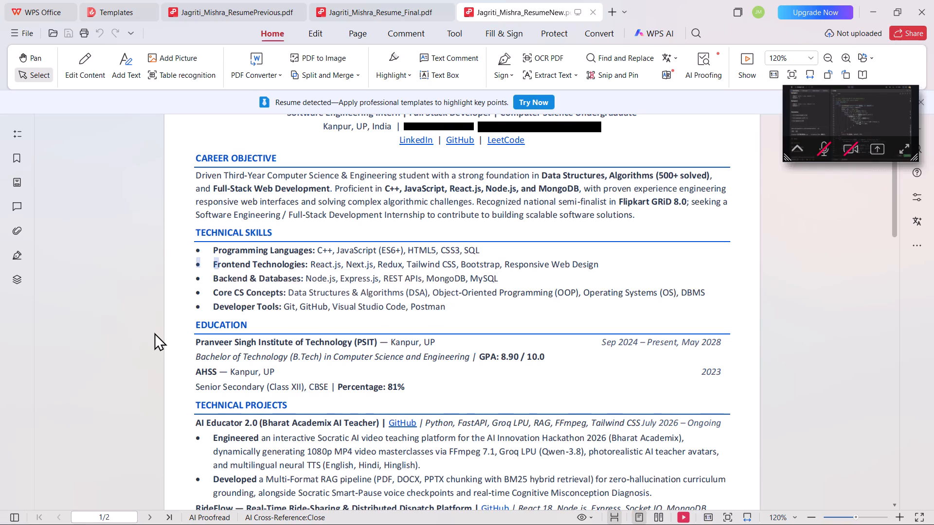
{"action": "left_click", "coordinate": [154, 332]}
{"action": "scroll", "coordinate": [358, 347], "scroll_direction": "down", "scroll_amount": 1}
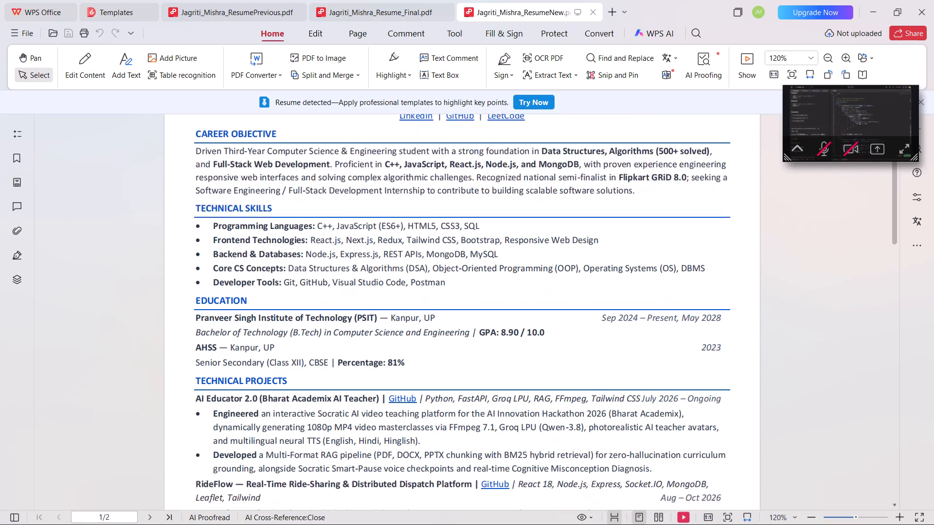
{"action": "scroll", "coordinate": [358, 347], "scroll_direction": "down", "scroll_amount": 5}
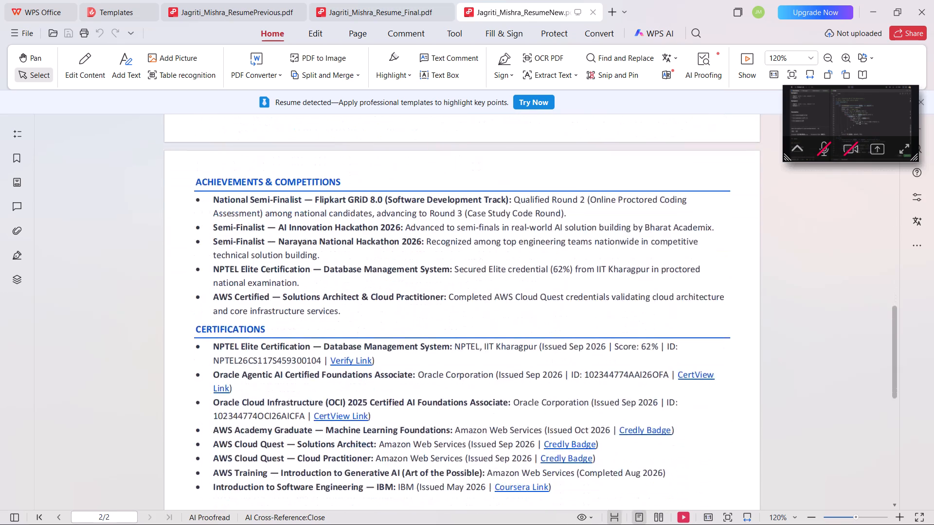
{"action": "scroll", "coordinate": [358, 347], "scroll_direction": "down", "scroll_amount": 2}
Switch to Firefox and compare the final resume PDF's sections, from technical skills to certifications, including the space at the page's end.
{"action": "key", "text": "alt+Tab"}
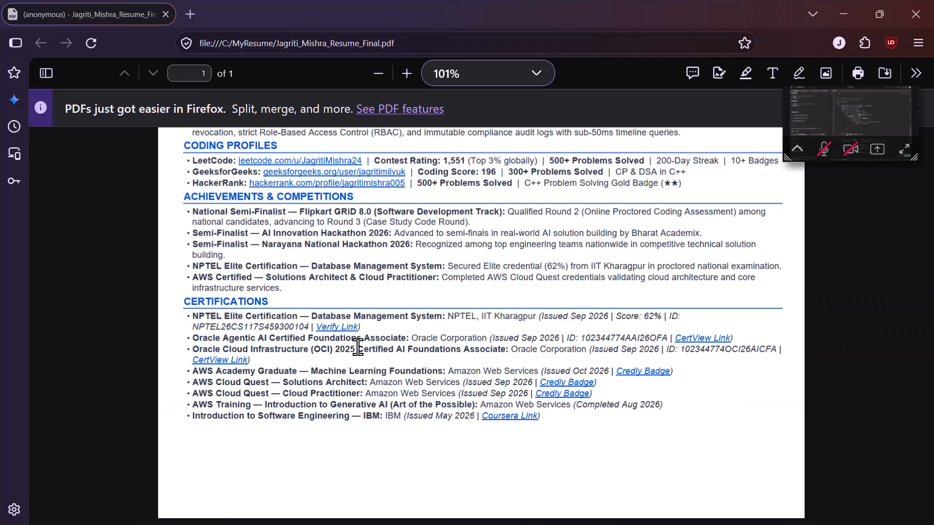
{"action": "scroll", "coordinate": [460, 361], "scroll_direction": "up", "scroll_amount": 2}
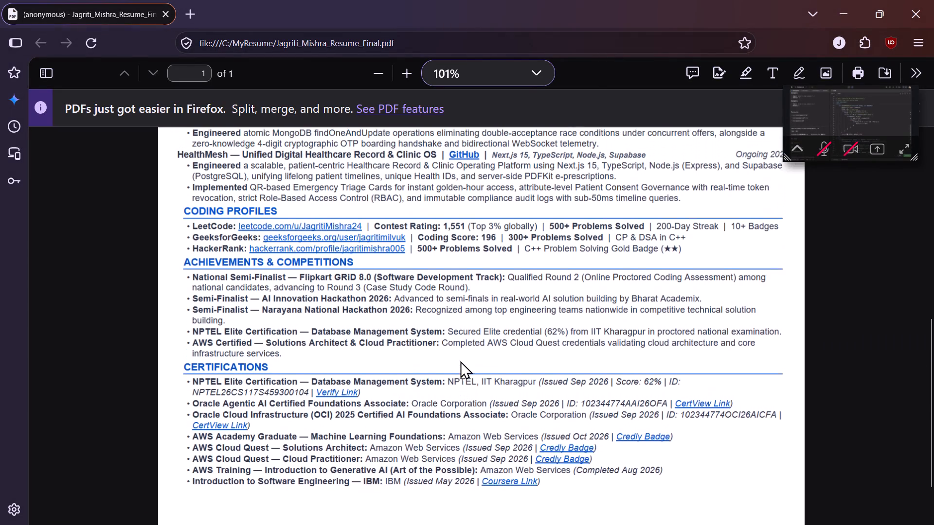
{"action": "scroll", "coordinate": [460, 361], "scroll_direction": "up", "scroll_amount": 5}
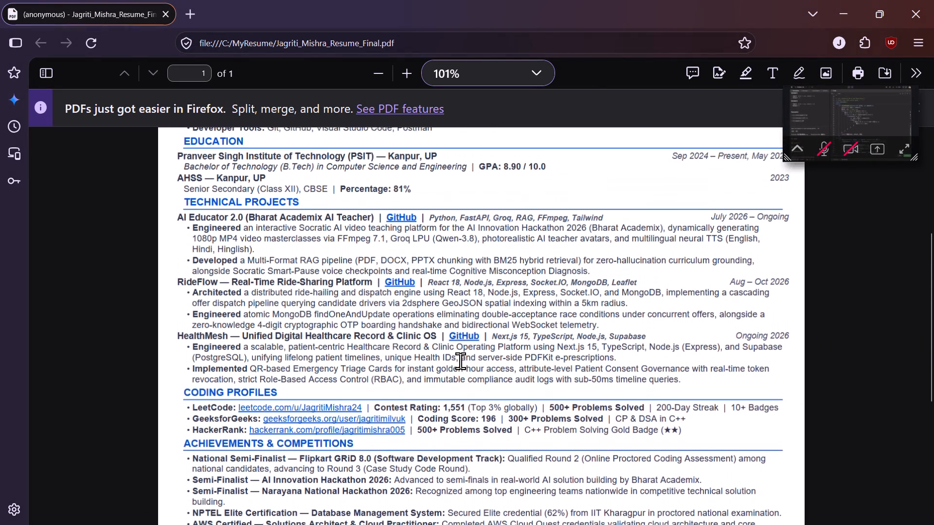
{"action": "scroll", "coordinate": [460, 361], "scroll_direction": "up", "scroll_amount": 2}
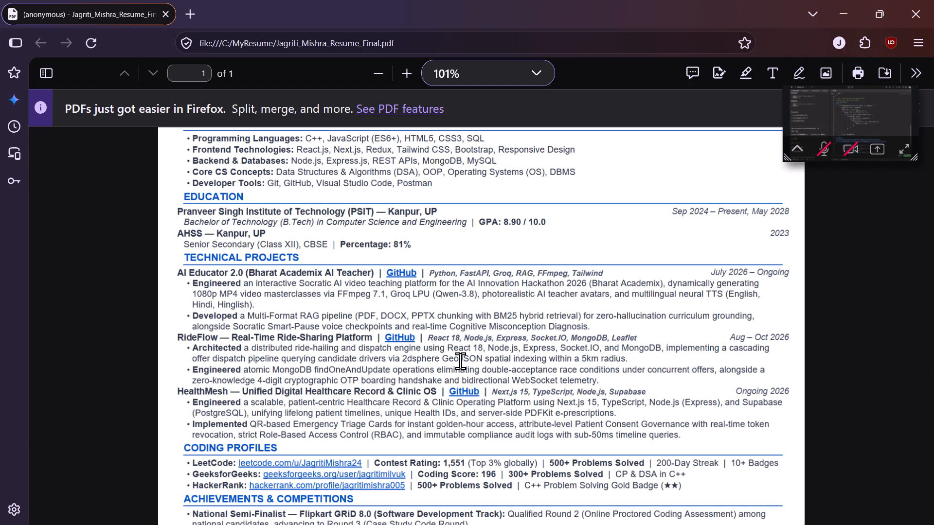
{"action": "scroll", "coordinate": [500, 493], "scroll_direction": "down", "scroll_amount": 1}
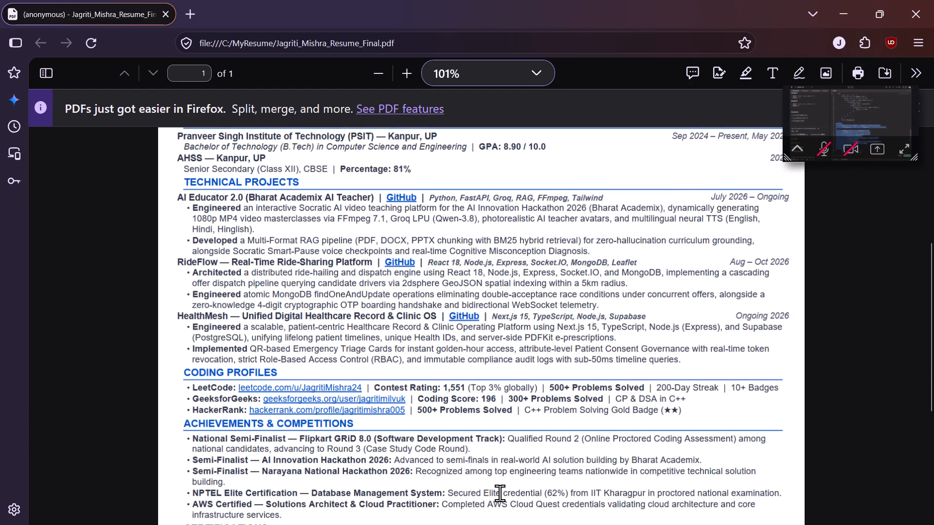
{"action": "scroll", "coordinate": [500, 493], "scroll_direction": "down", "scroll_amount": 1}
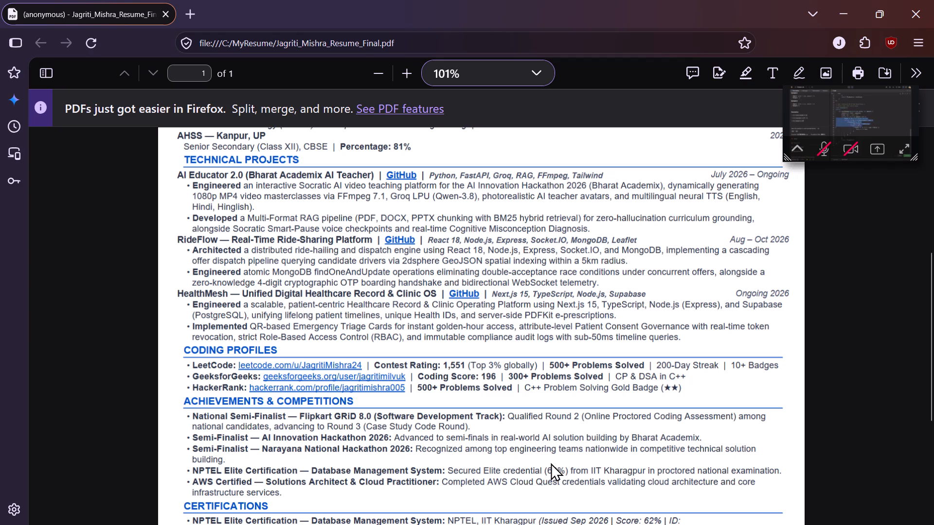
{"action": "scroll", "coordinate": [580, 379], "scroll_direction": "down", "scroll_amount": 1}
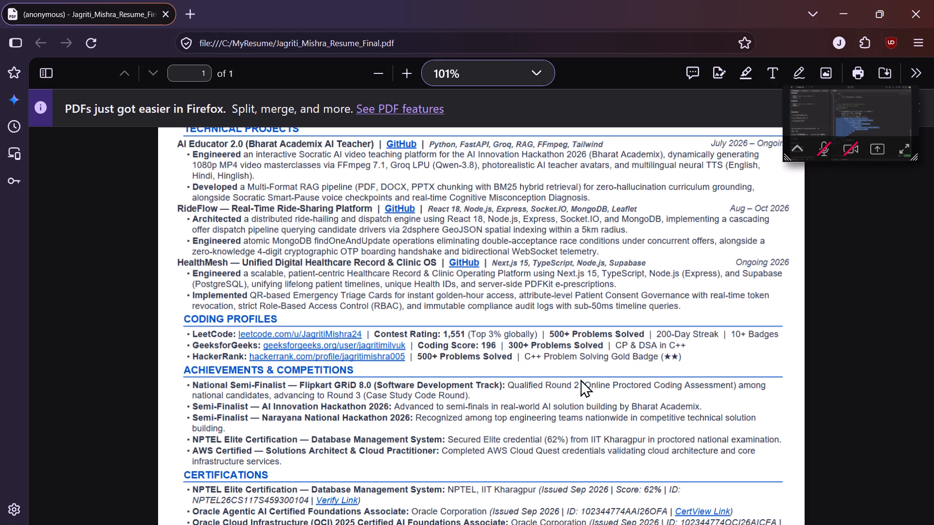
{"action": "scroll", "coordinate": [580, 379], "scroll_direction": "down", "scroll_amount": 4}
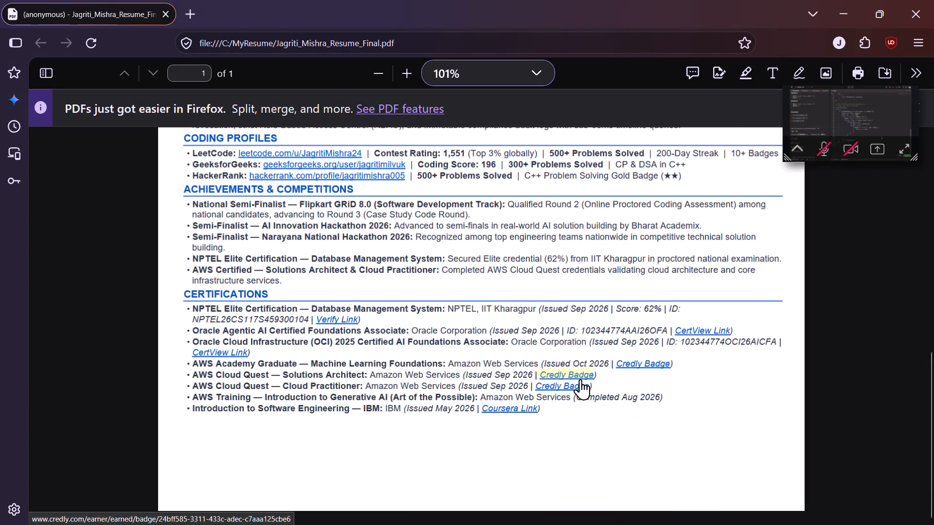
{"action": "scroll", "coordinate": [580, 379], "scroll_direction": "down", "scroll_amount": 1}
{"action": "left_click", "coordinate": [598, 432]}
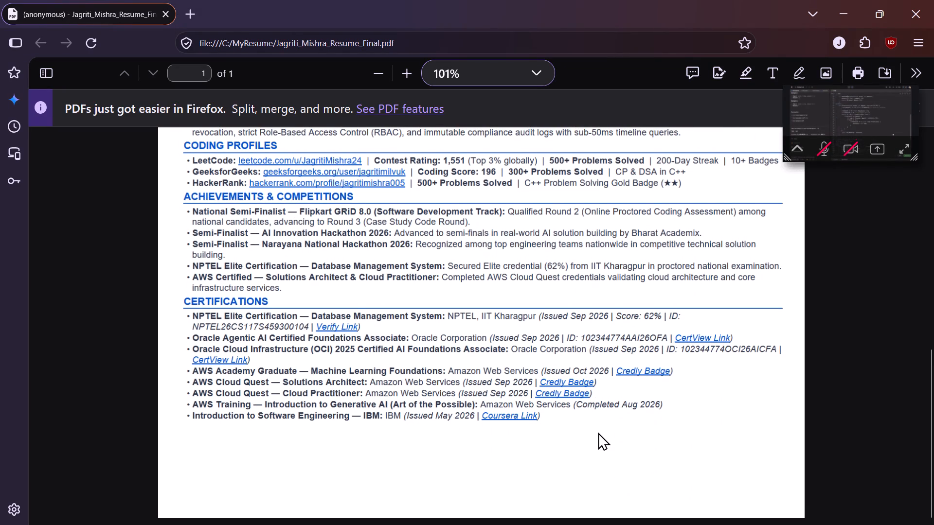
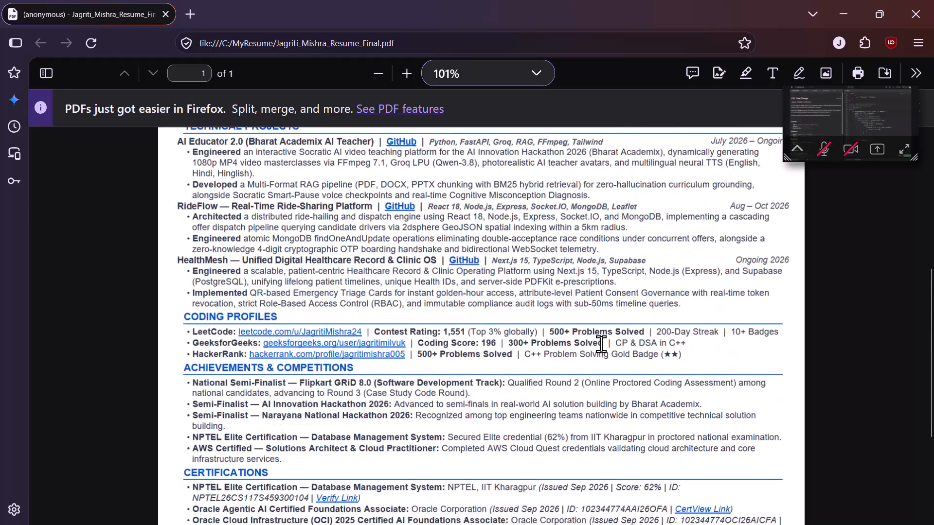
Reread the final resume PDF from the header and career objective through the certifications to the end of the page.
{"action": "scroll", "coordinate": [601, 344], "scroll_direction": "up", "scroll_amount": 4}
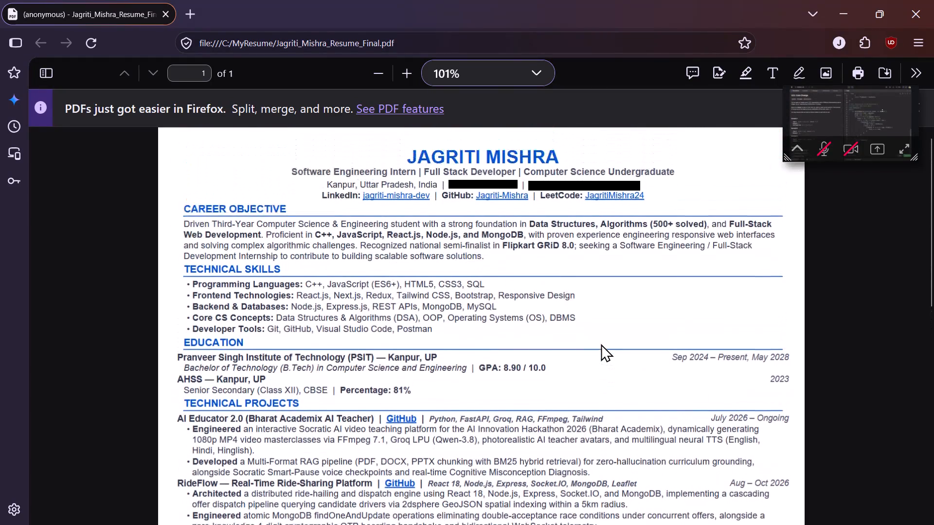
{"action": "scroll", "coordinate": [601, 344], "scroll_direction": "up", "scroll_amount": 1}
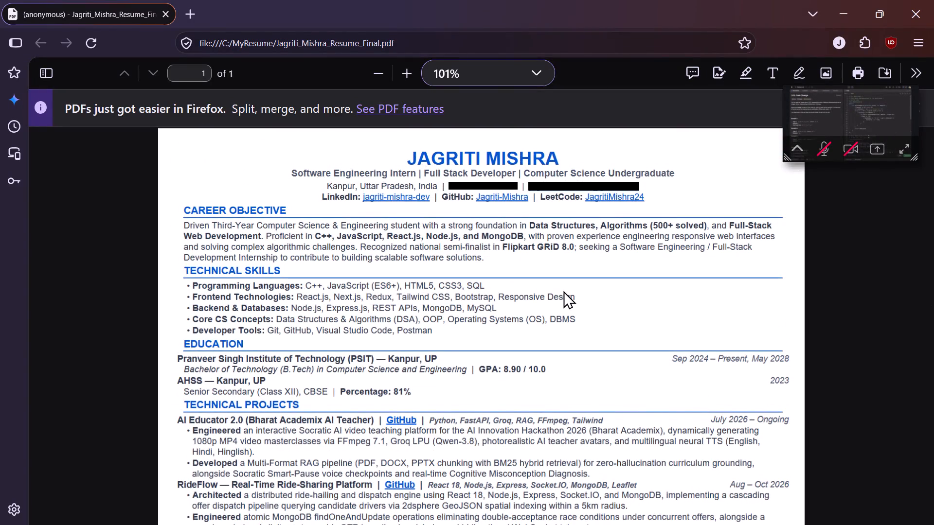
{"action": "scroll", "coordinate": [563, 291], "scroll_direction": "down", "scroll_amount": 4}
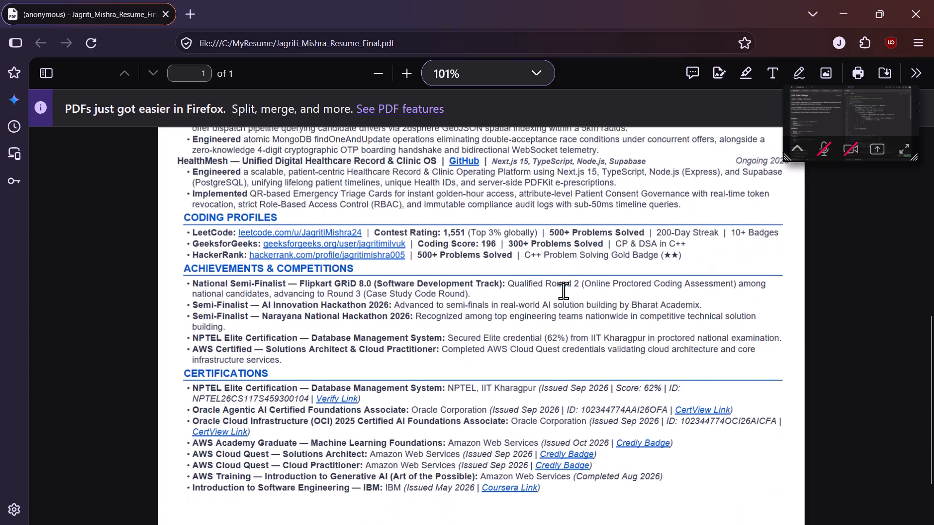
{"action": "scroll", "coordinate": [563, 291], "scroll_direction": "down", "scroll_amount": 3}
{"action": "key", "text": "alt+Tab"}
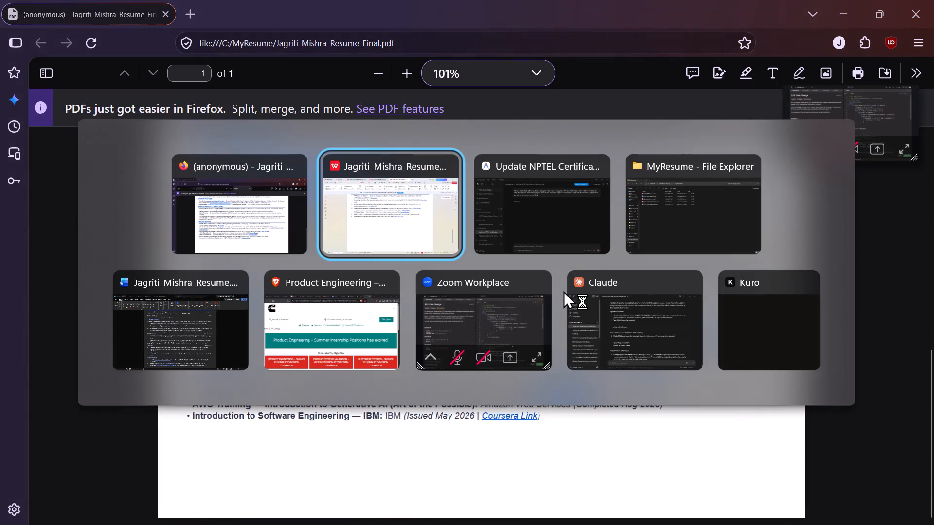
{"action": "scroll", "coordinate": [563, 291], "scroll_direction": "up", "scroll_amount": 2}
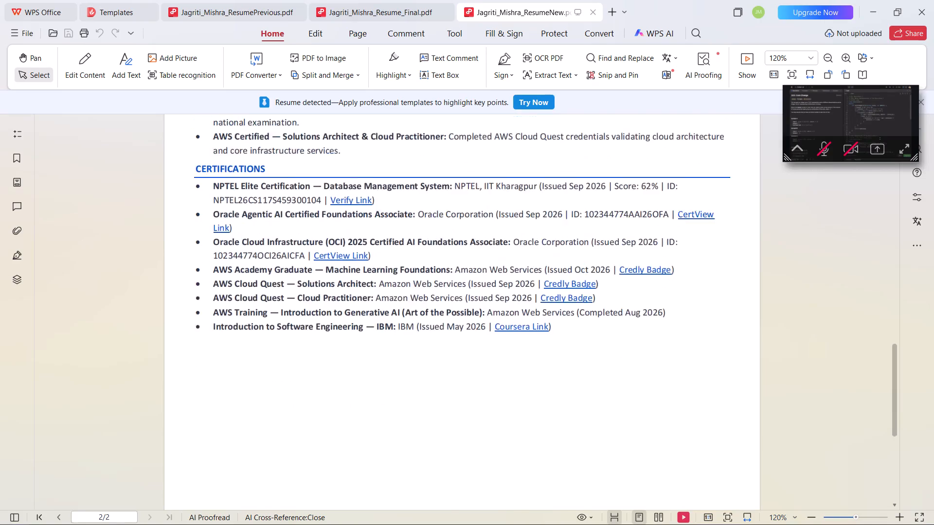
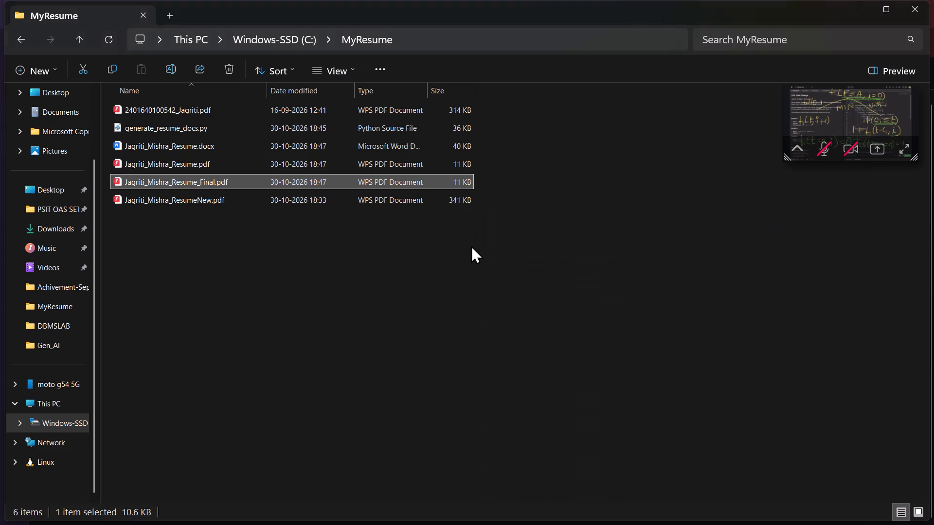
{"action": "double_click", "coordinate": [351, 151]}
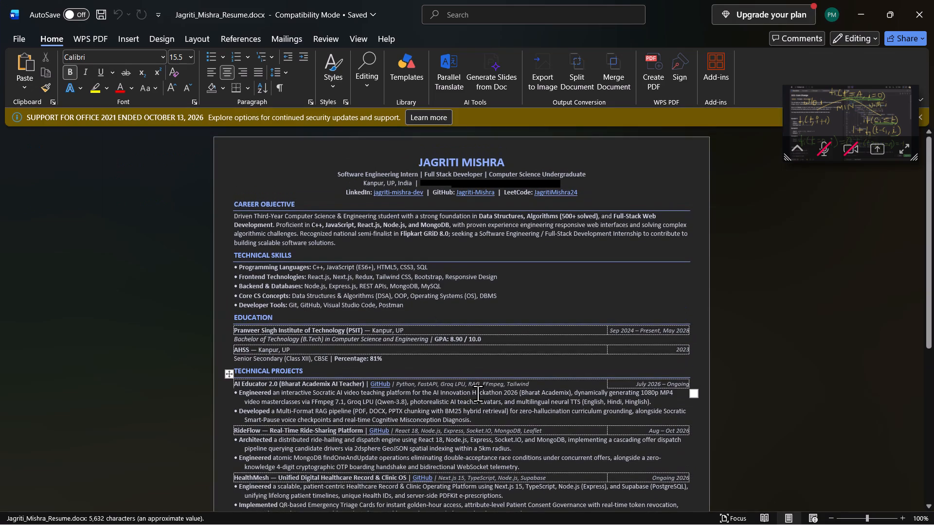
Look through the Word resume from top to bottom, examining its page fill, sections and text formatting.
{"action": "scroll", "coordinate": [770, 382], "scroll_direction": "down", "scroll_amount": 3}
{"action": "scroll", "coordinate": [770, 382], "scroll_direction": "up", "scroll_amount": 1}
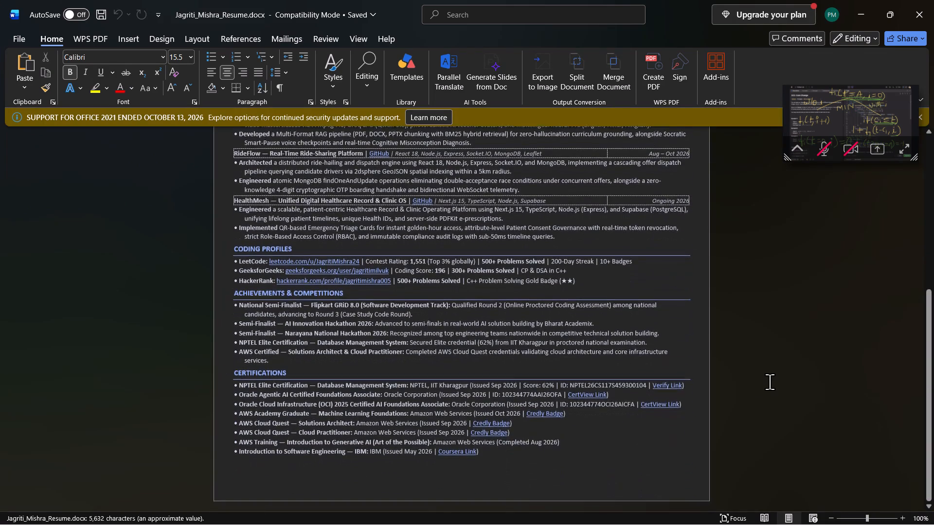
{"action": "scroll", "coordinate": [770, 382], "scroll_direction": "up", "scroll_amount": 3}
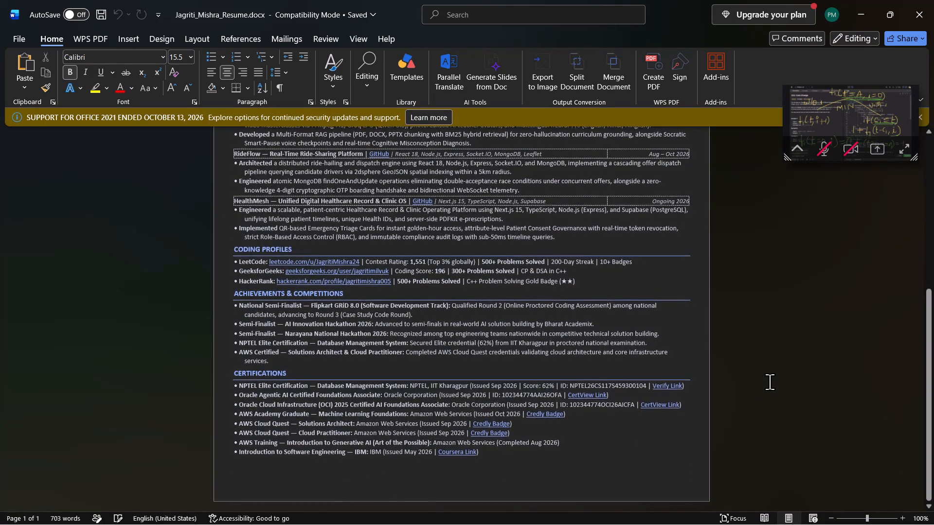
{"action": "scroll", "coordinate": [770, 382], "scroll_direction": "up", "scroll_amount": 2}
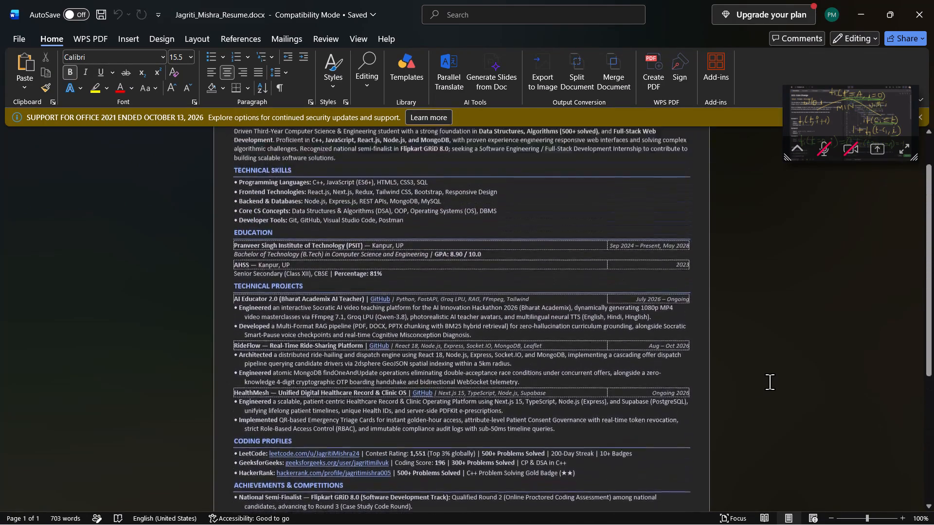
{"action": "scroll", "coordinate": [770, 382], "scroll_direction": "up", "scroll_amount": 2}
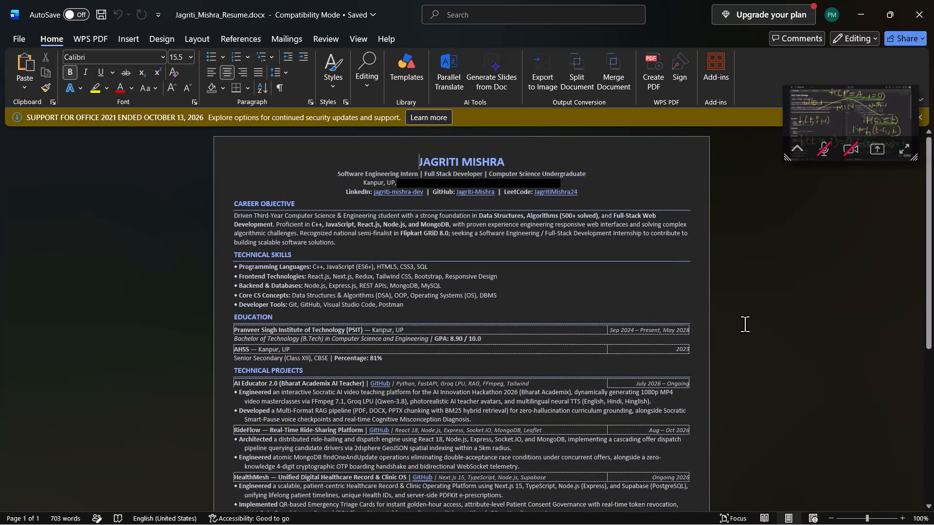
{"action": "left_click", "coordinate": [745, 324]}
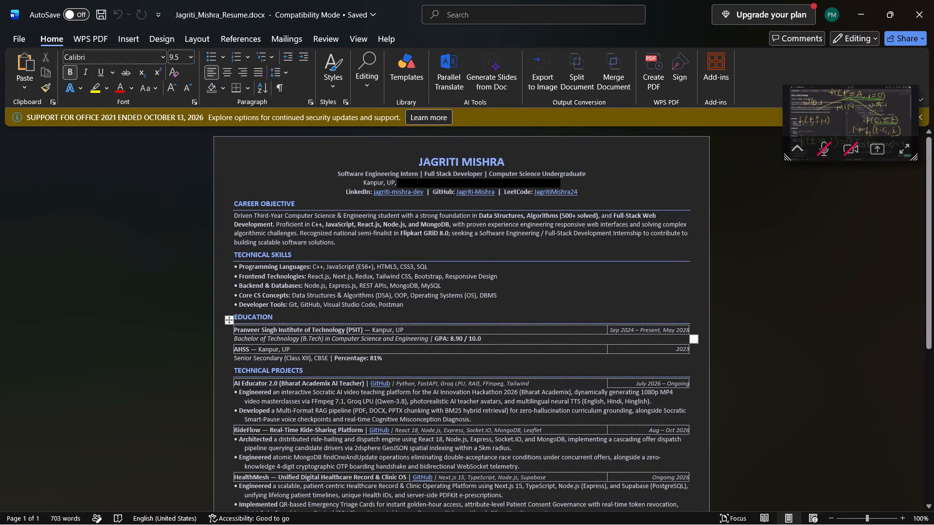
Replace the long dash between Pranveer Singh Institute of Technology (PSIT) and Kanpur, UP with a hyphen.
{"action": "left_click", "coordinate": [370, 331]}
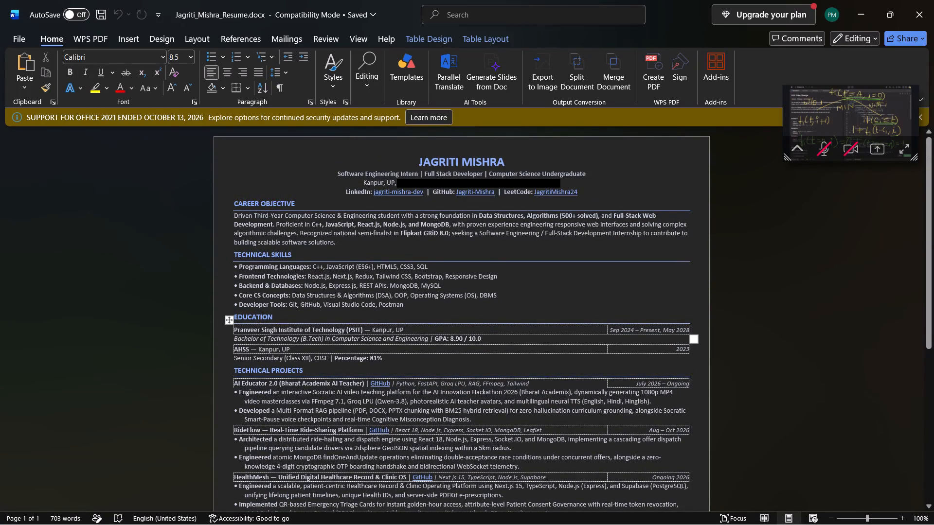
{"action": "key", "text": "BackSpace"}
{"action": "key", "text": "minus"}
{"action": "key", "text": "space"}
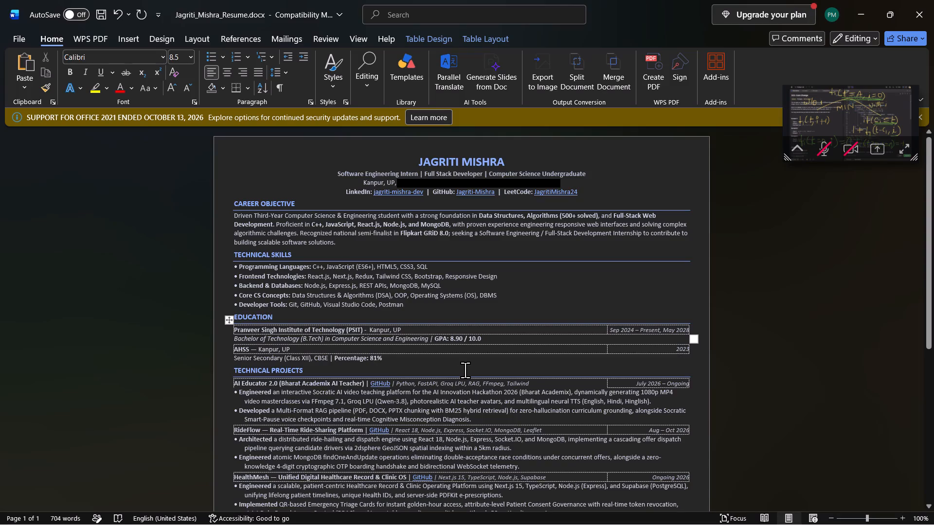
Replace the long dash between AHSS and Kanpur, UP in the Education section with a hyphen.
{"action": "scroll", "coordinate": [737, 340], "scroll_direction": "up", "scroll_amount": 6, "text": "ctrl"}
{"action": "scroll", "coordinate": [499, 384], "scroll_direction": "down", "scroll_amount": 1}
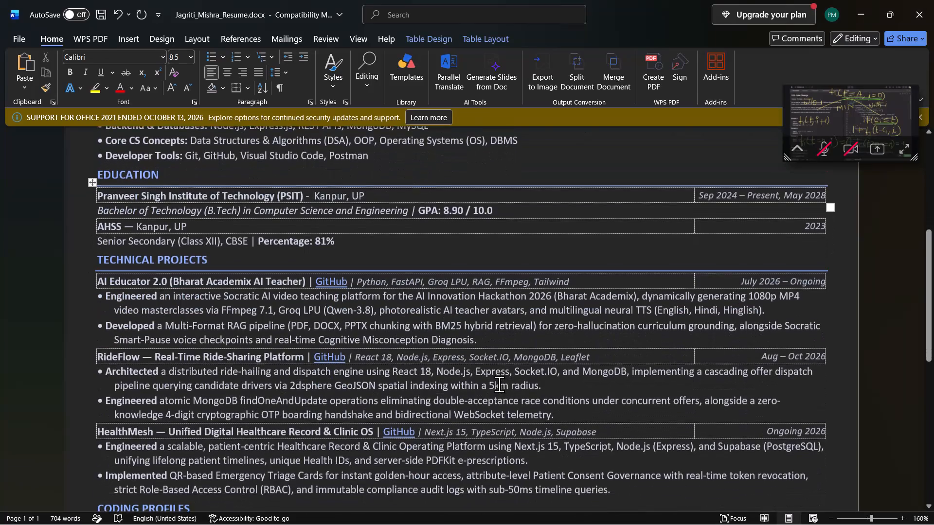
{"action": "scroll", "coordinate": [499, 384], "scroll_direction": "down", "scroll_amount": 1}
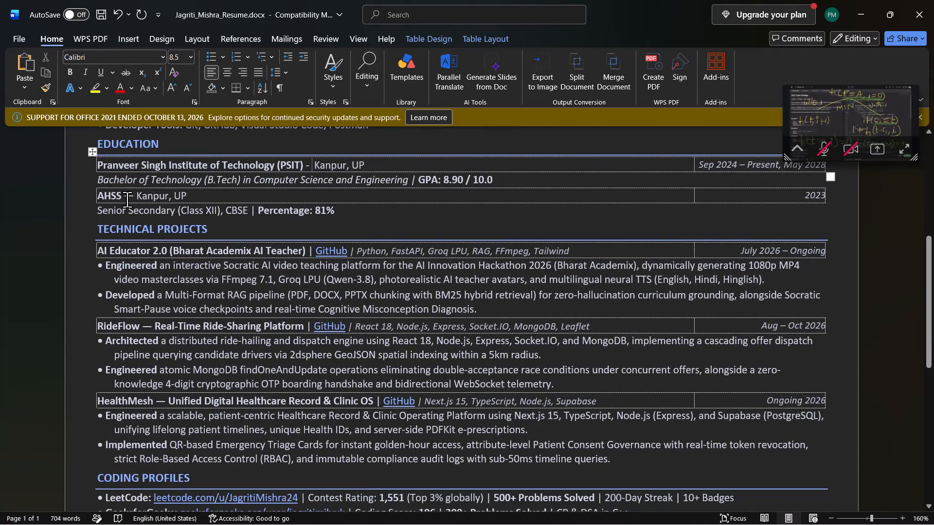
{"action": "left_click", "coordinate": [137, 197]}
{"action": "key", "text": "BackSpace"}
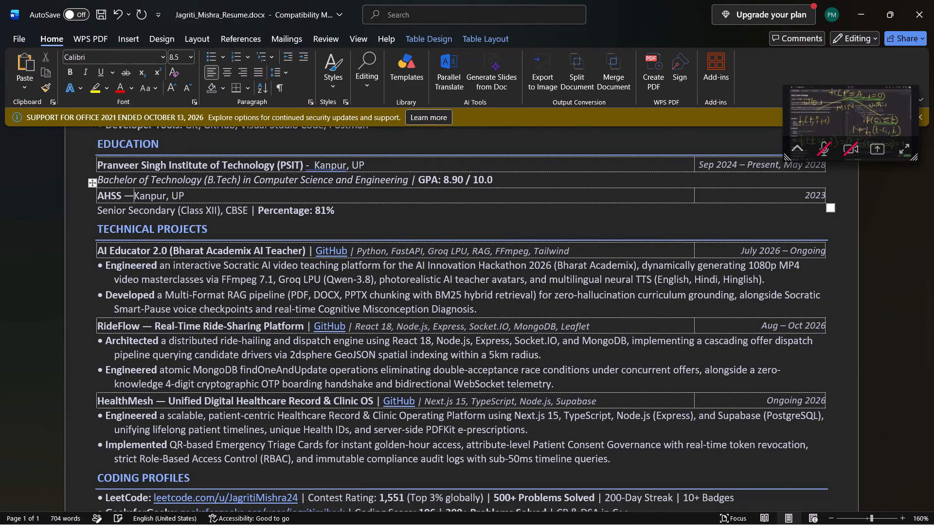
{"action": "key", "text": "BackSpace"}
{"action": "type", "text": "-"}
{"action": "key", "text": "space"}
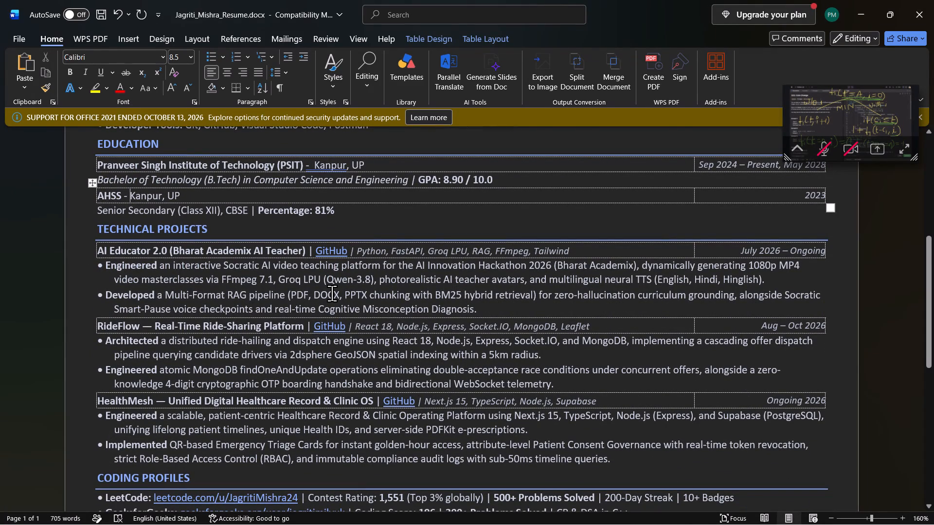
{"action": "scroll", "coordinate": [332, 293], "scroll_direction": "down", "scroll_amount": 1}
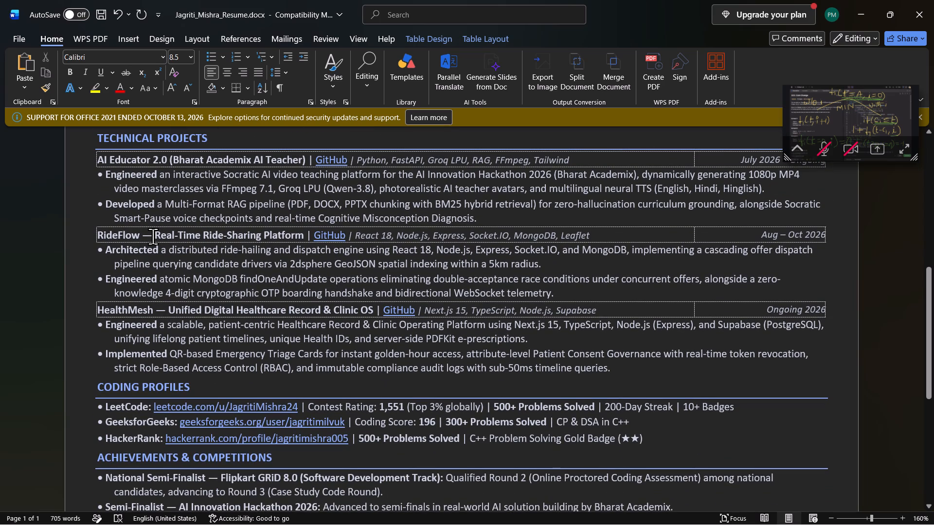
Replace the long dashes in the RideFlow and HealthMesh project titles under Technical Projects with hyphens.
{"action": "left_click", "coordinate": [151, 236]}
{"action": "key", "text": "BackSpace"}
{"action": "key", "text": "minus"}
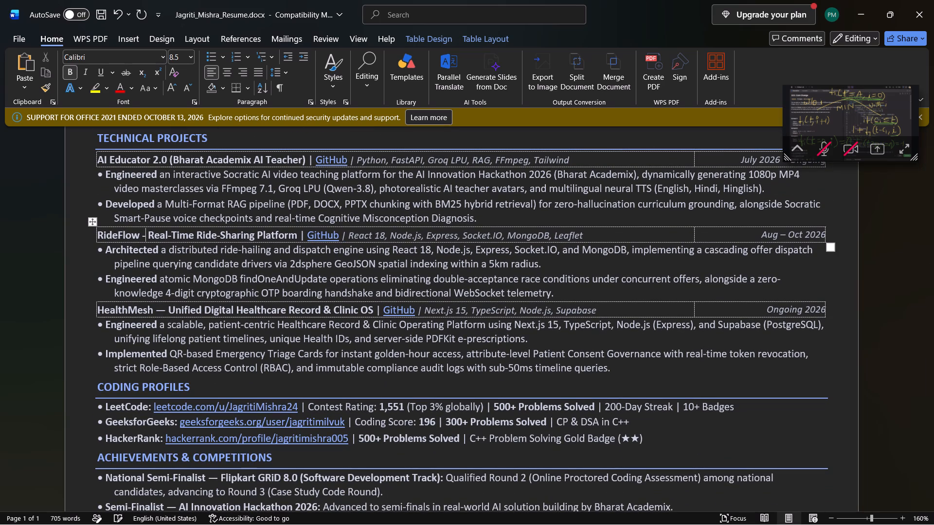
{"action": "left_click", "coordinate": [166, 312]}
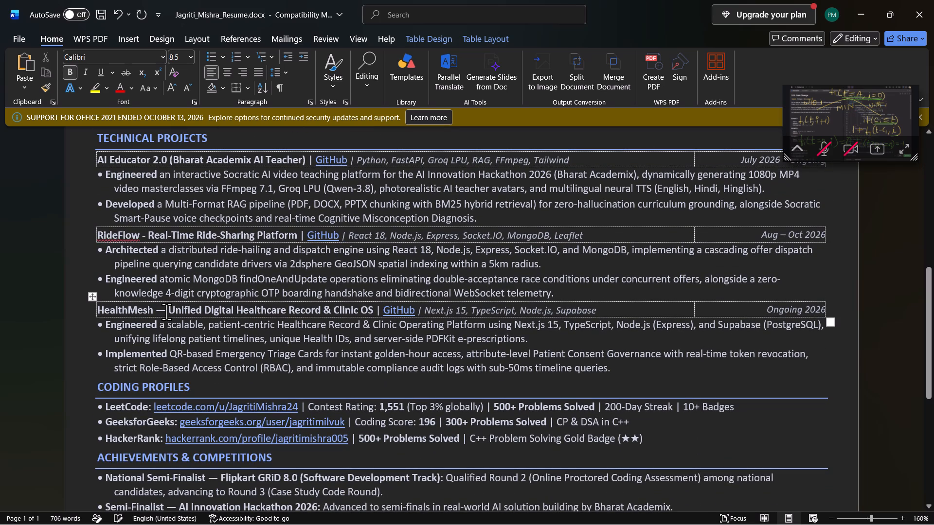
{"action": "key", "text": "BackSpace"}
{"action": "key", "text": "minus"}
Delete the "| Coding Score: 196" part from the GeeksforGeeks entry under Coding Profiles.
{"action": "scroll", "coordinate": [277, 371], "scroll_direction": "down", "scroll_amount": 1}
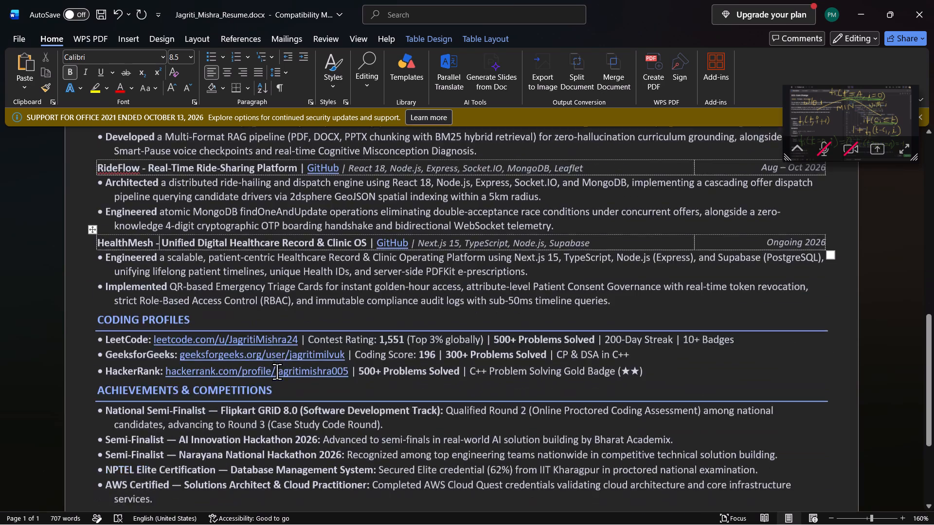
{"action": "scroll", "coordinate": [277, 371], "scroll_direction": "down", "scroll_amount": 1}
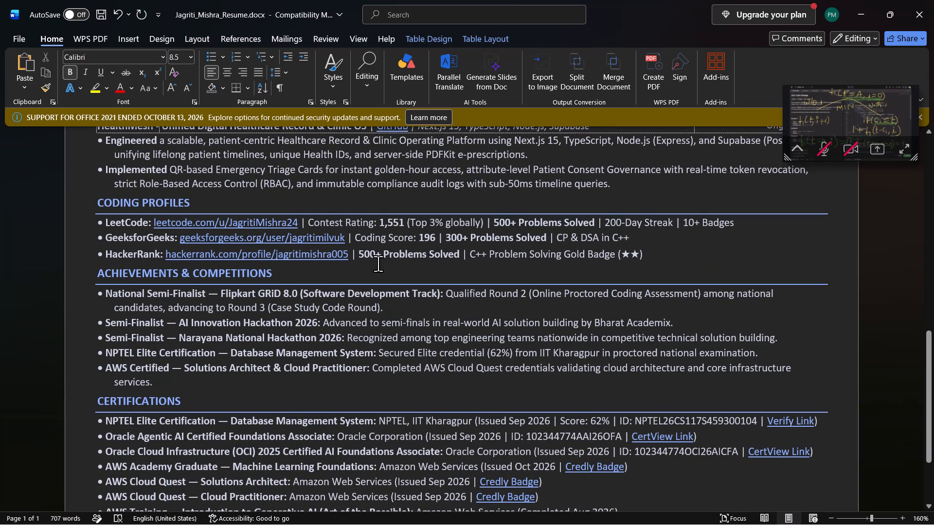
{"action": "left_click_drag", "start_coordinate": [347, 237], "coordinate": [425, 240]}
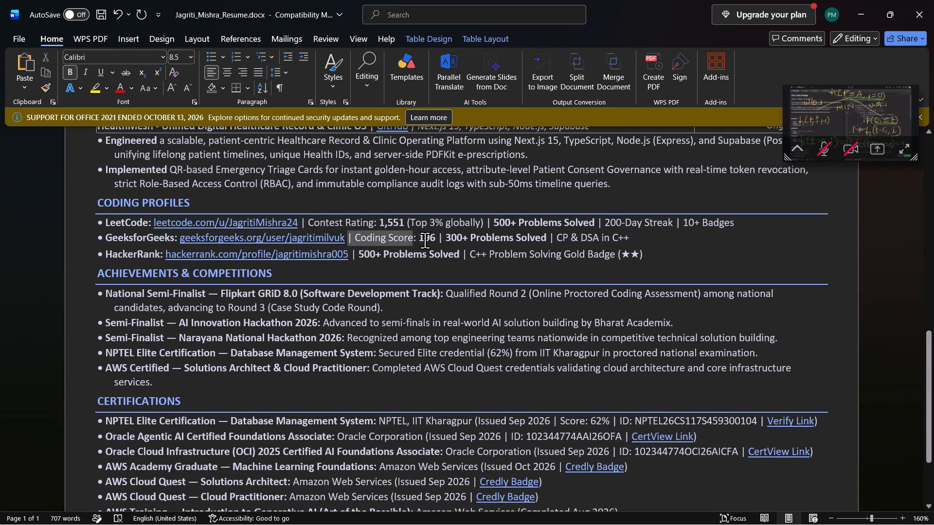
{"action": "left_click_drag", "start_coordinate": [425, 240], "coordinate": [438, 238]}
{"action": "key", "text": "BackSpace"}
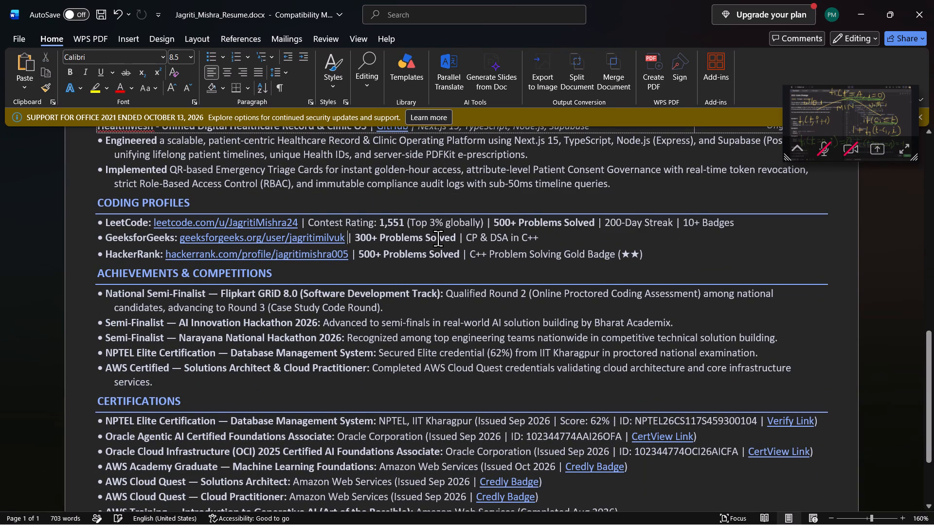
Delete the bracketed two-star rating and the trailing space after "C++ Problem Solving Gold Badge" in the HackerRank entry.
{"action": "scroll", "coordinate": [443, 345], "scroll_direction": "down", "scroll_amount": 1}
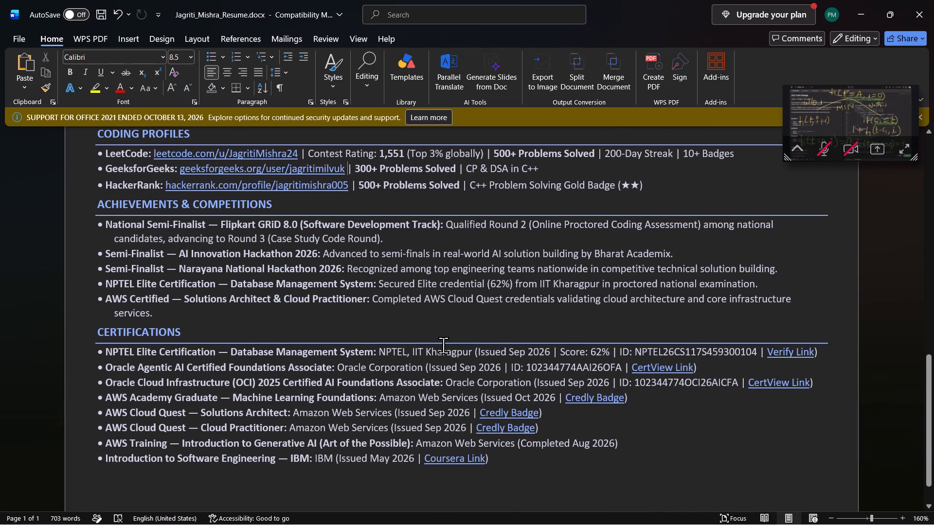
{"action": "scroll", "coordinate": [443, 345], "scroll_direction": "down", "scroll_amount": 2}
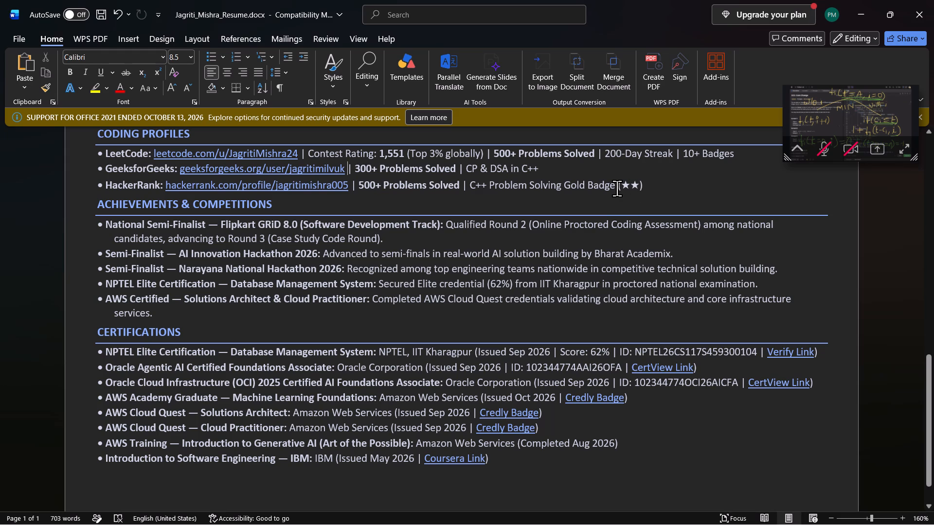
{"action": "left_click_drag", "start_coordinate": [617, 188], "coordinate": [675, 183]}
{"action": "key", "text": "BackSpace"}
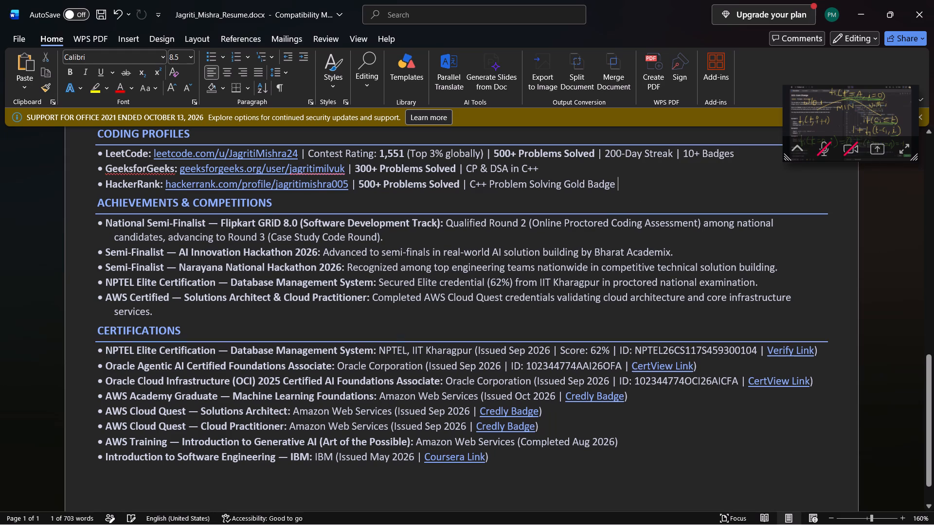
{"action": "key", "text": "BackSpace"}
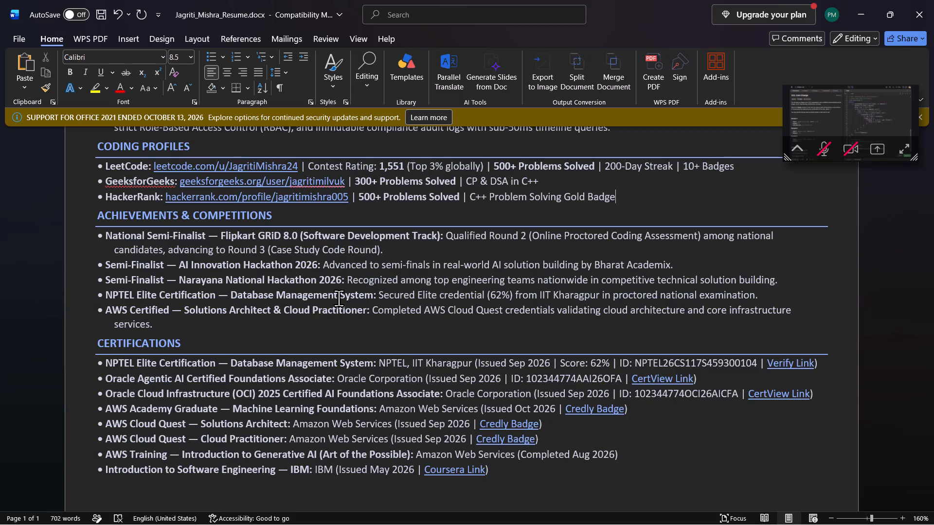
Look through the resume from the career objective down to the certifications, examining the content and remaining page space.
{"action": "scroll", "coordinate": [339, 298], "scroll_direction": "up", "scroll_amount": 2}
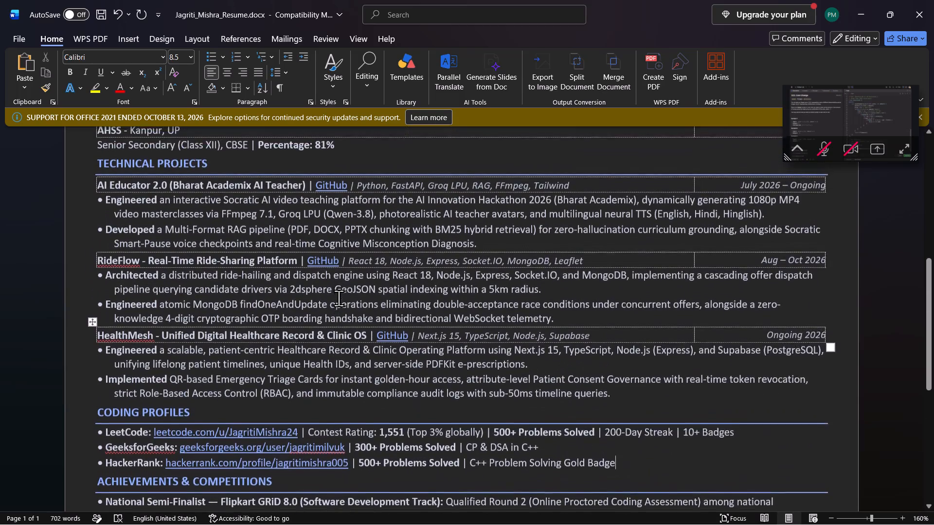
{"action": "scroll", "coordinate": [339, 298], "scroll_direction": "up", "scroll_amount": 1}
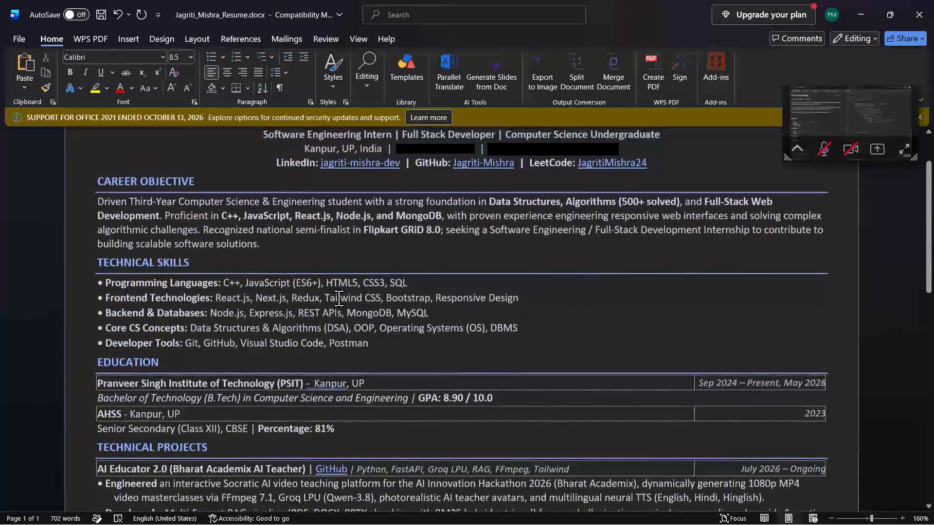
{"action": "scroll", "coordinate": [339, 298], "scroll_direction": "down", "scroll_amount": 2}
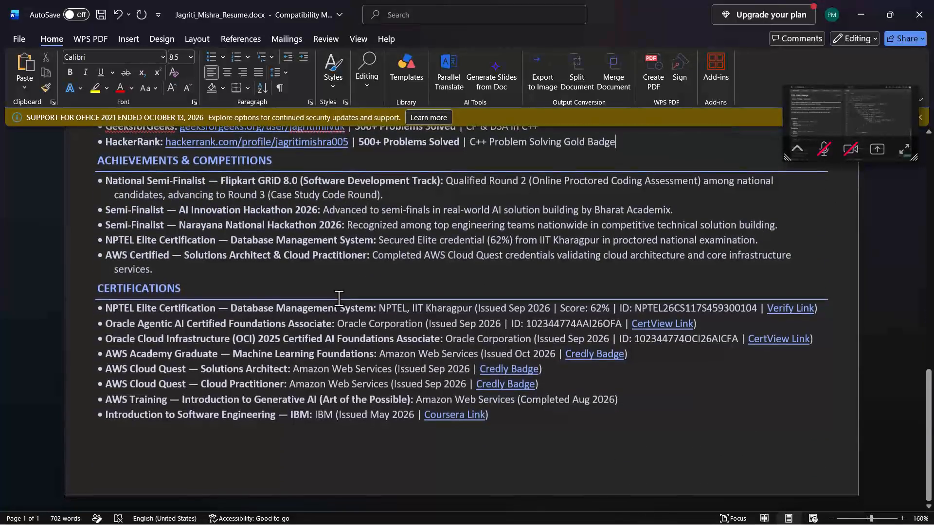
{"action": "scroll", "coordinate": [339, 298], "scroll_direction": "down", "scroll_amount": 1}
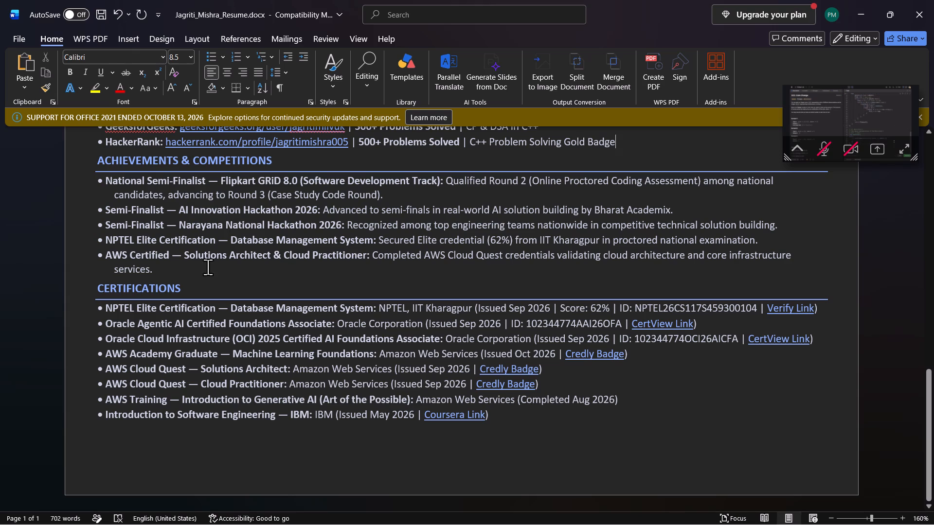
{"action": "scroll", "coordinate": [251, 198], "scroll_direction": "up", "scroll_amount": 1}
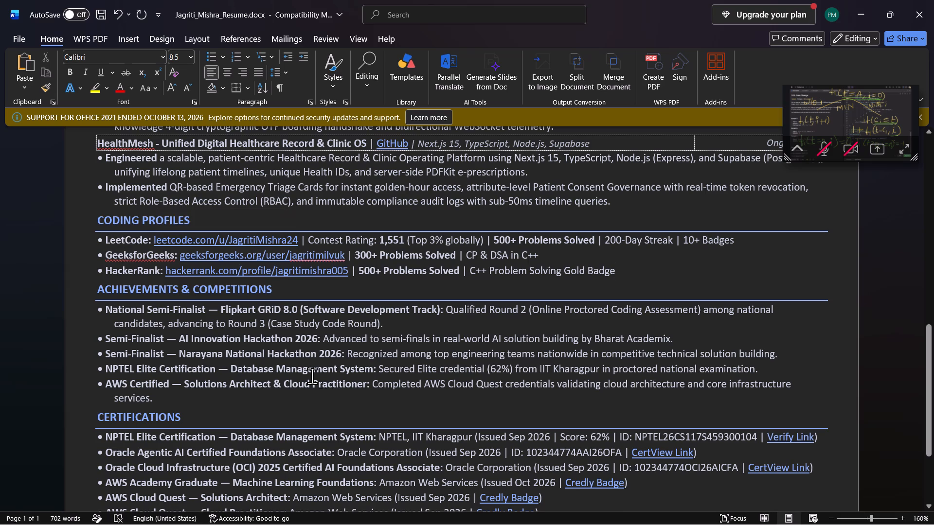
{"action": "scroll", "coordinate": [337, 421], "scroll_direction": "down", "scroll_amount": 1}
{"action": "scroll", "coordinate": [337, 421], "scroll_direction": "up", "scroll_amount": 1}
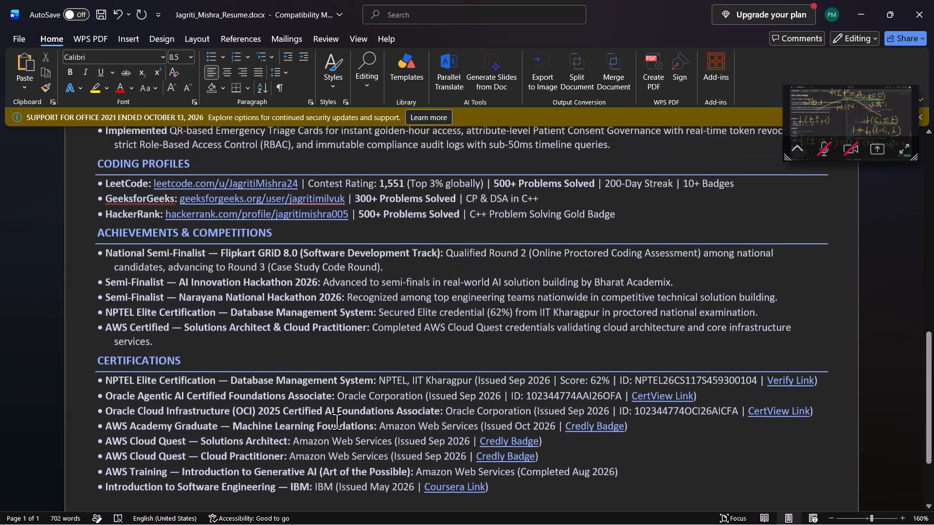
{"action": "scroll", "coordinate": [337, 421], "scroll_direction": "up", "scroll_amount": 1}
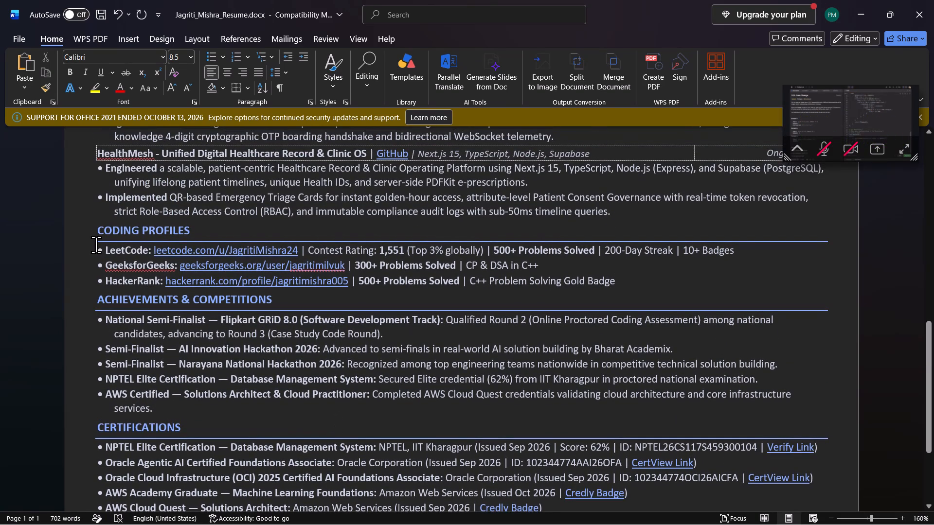
Copy the whole LeetCode entry line under Coding Profiles.
{"action": "left_click_drag", "start_coordinate": [97, 249], "coordinate": [633, 264]}
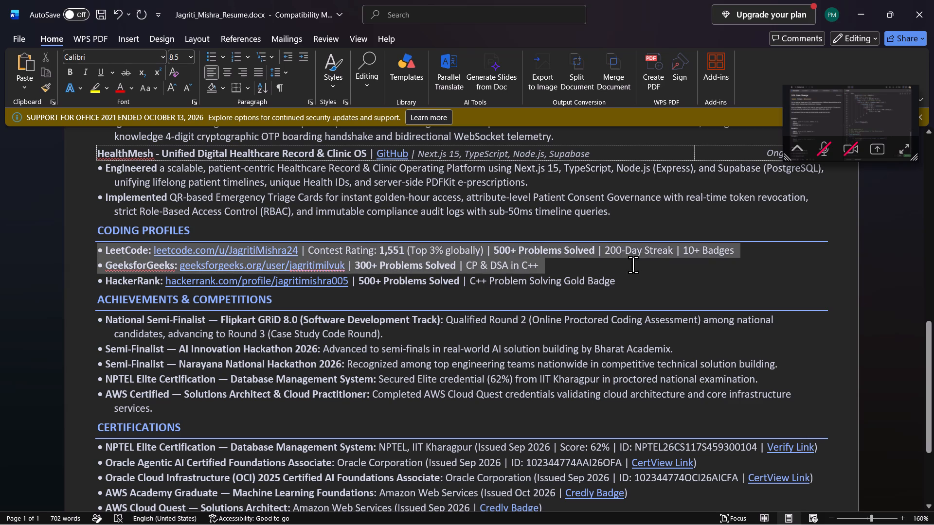
{"action": "left_click_drag", "start_coordinate": [633, 264], "coordinate": [747, 254]}
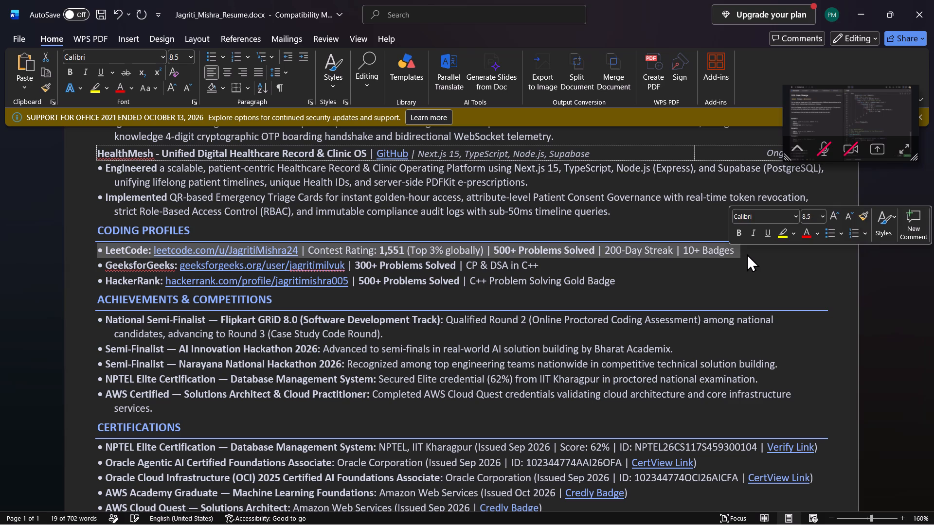
{"action": "key", "text": "ctrl+c"}
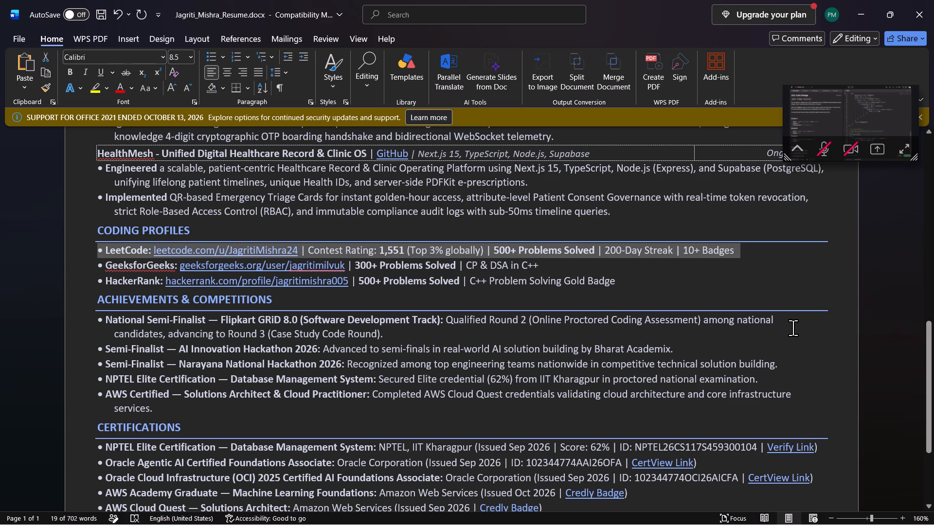
{"action": "left_click", "coordinate": [828, 315]}
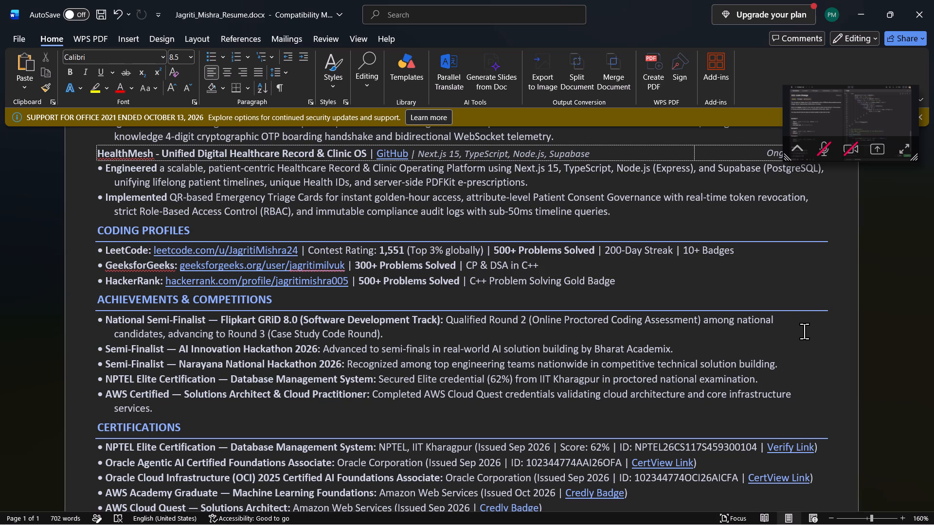
Switch to the resume PDF in Firefox, open the NPTEL certification's Verify Link, check the certificate, and close its tab.
{"action": "left_click", "coordinate": [789, 448]}
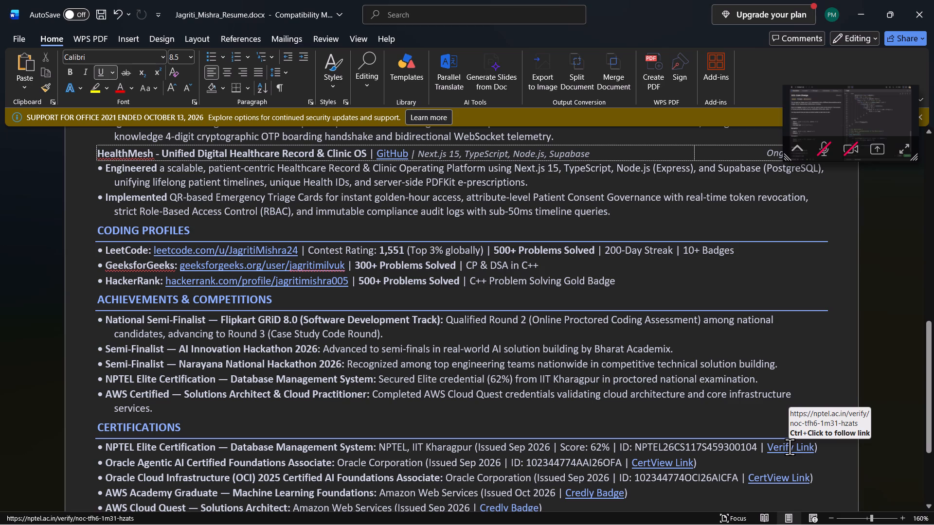
{"action": "key", "text": "ctrl+equal"}
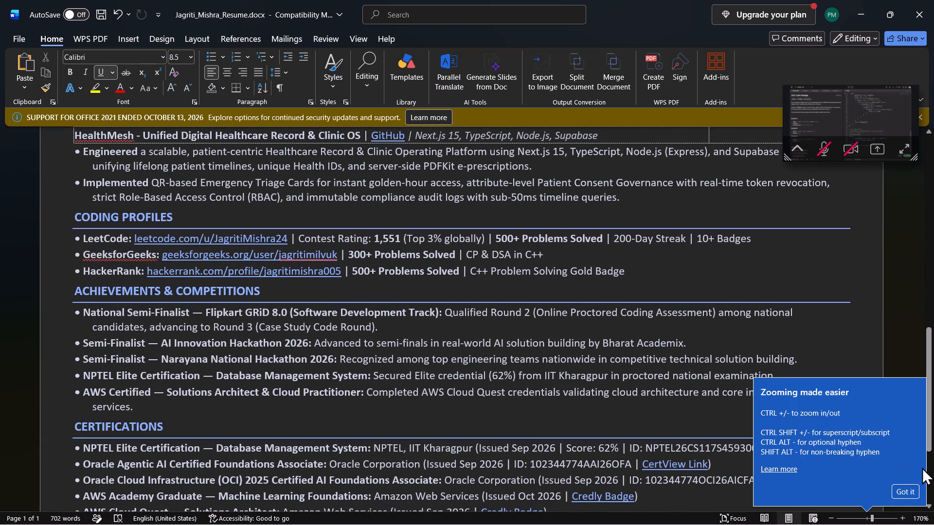
{"action": "left_click", "coordinate": [908, 489]}
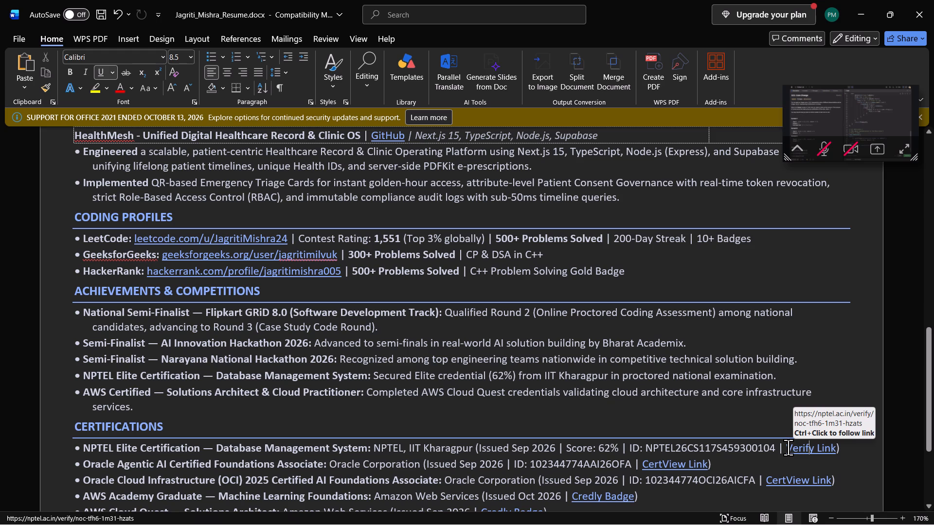
{"action": "key", "text": "alt+Tab"}
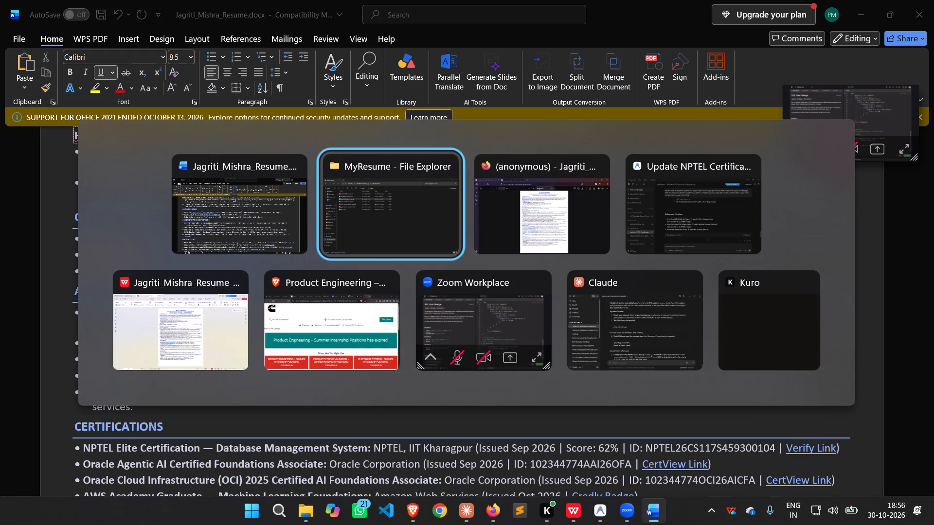
{"action": "key", "text": "alt+Tab"}
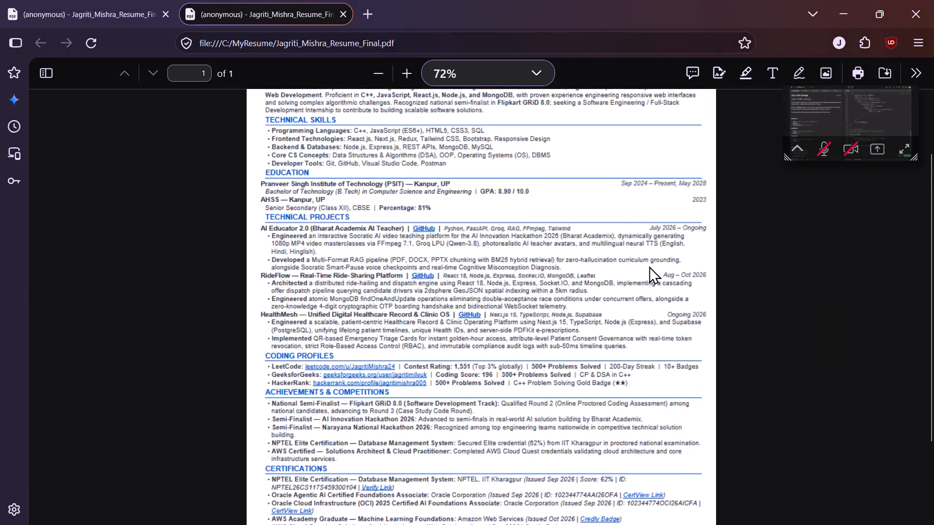
{"action": "scroll", "coordinate": [649, 266], "scroll_direction": "down", "scroll_amount": 2}
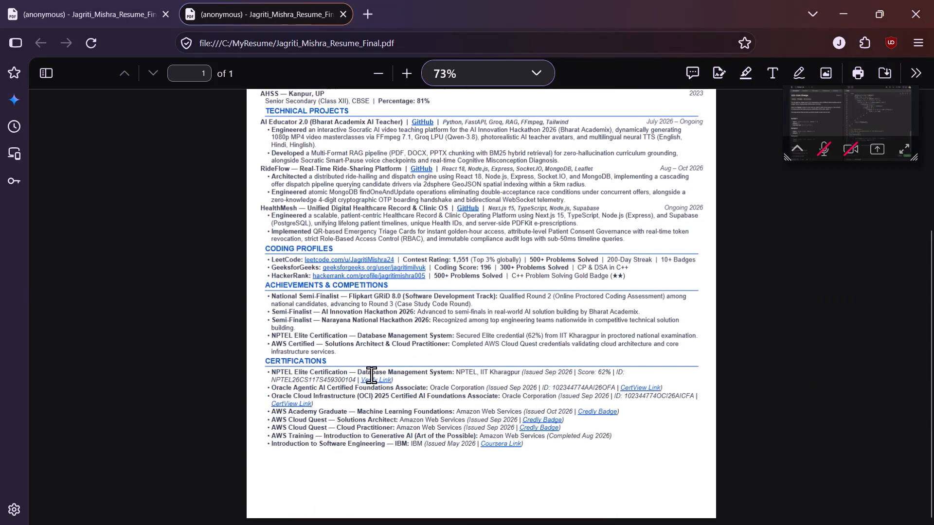
{"action": "left_click", "coordinate": [374, 382]}
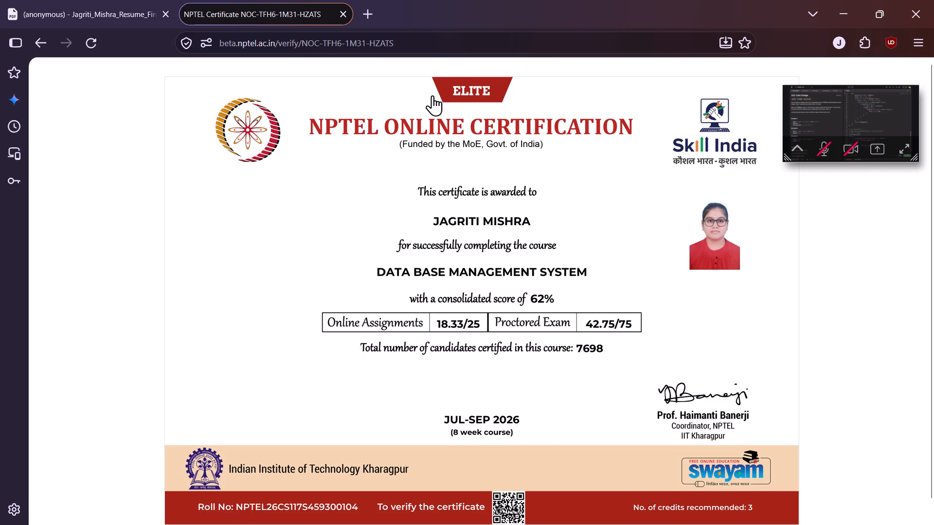
{"action": "left_click", "coordinate": [343, 14]}
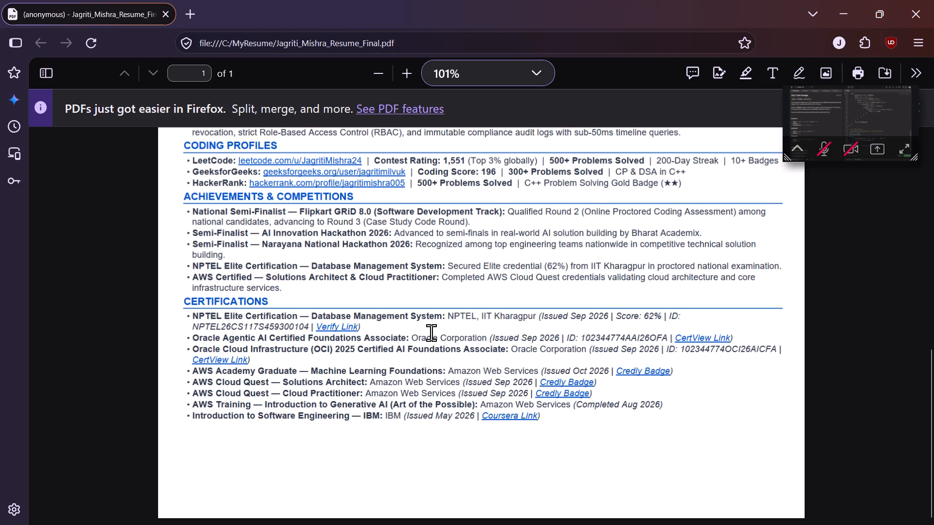
Switch back to the Word resume and delete the Narayana National Hackathon 2026 semi-finalist entry under Achievements & Competitions.
{"action": "key", "text": "alt+Tab"}
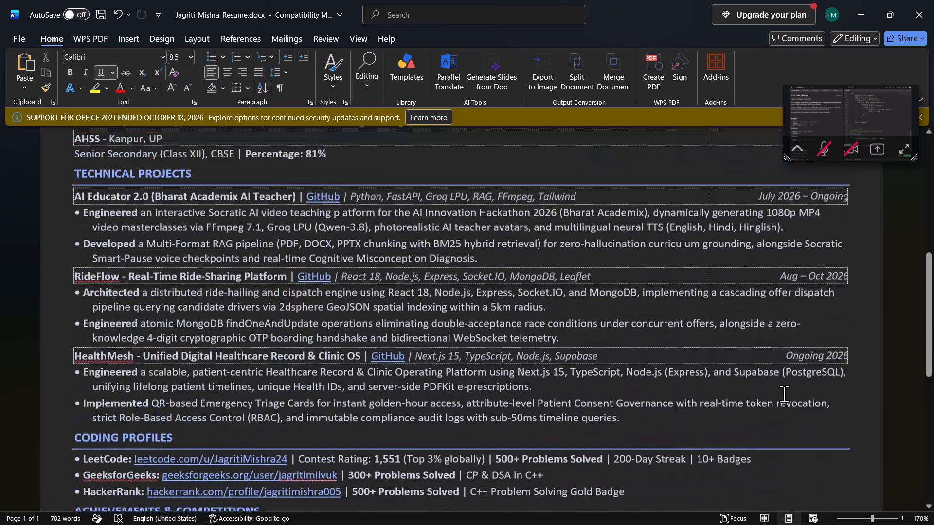
{"action": "scroll", "coordinate": [716, 403], "scroll_direction": "down", "scroll_amount": 1}
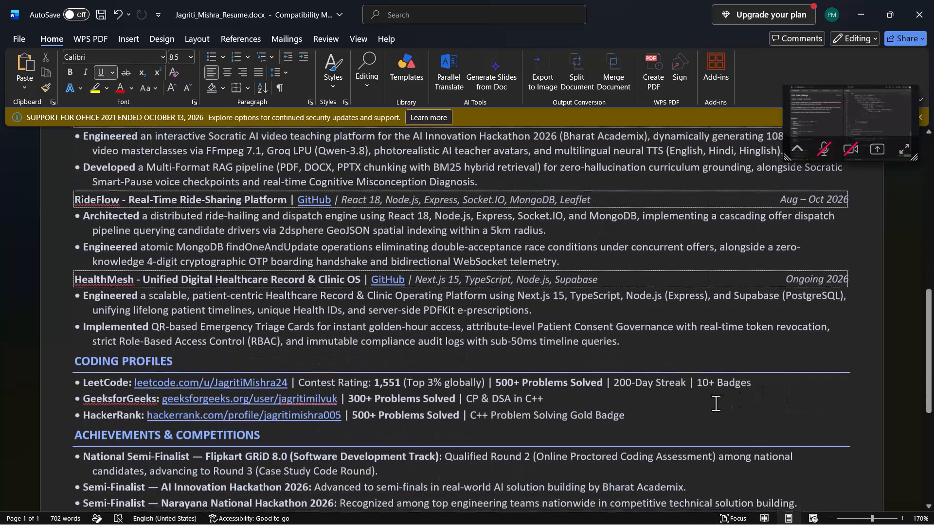
{"action": "scroll", "coordinate": [716, 403], "scroll_direction": "down", "scroll_amount": 1}
{"action": "scroll", "coordinate": [468, 319], "scroll_direction": "up", "scroll_amount": 1}
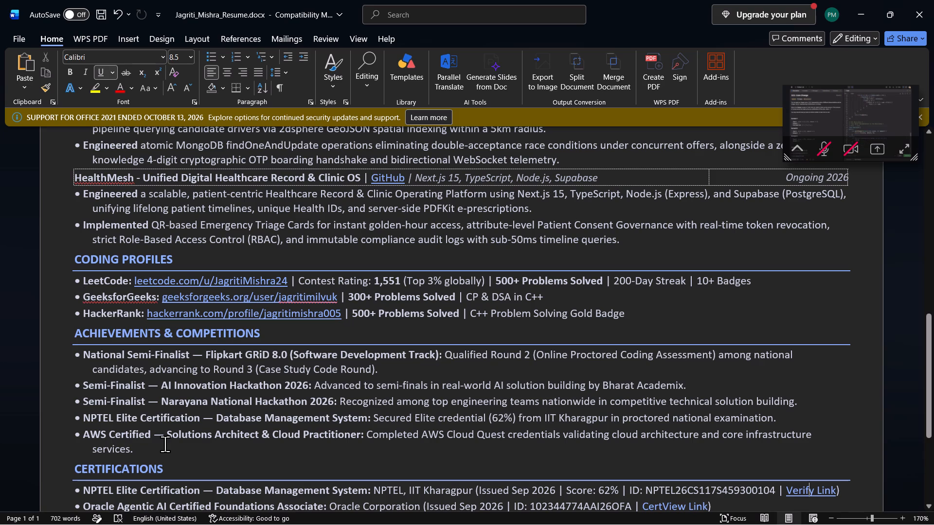
{"action": "scroll", "coordinate": [165, 444], "scroll_direction": "down", "scroll_amount": 1}
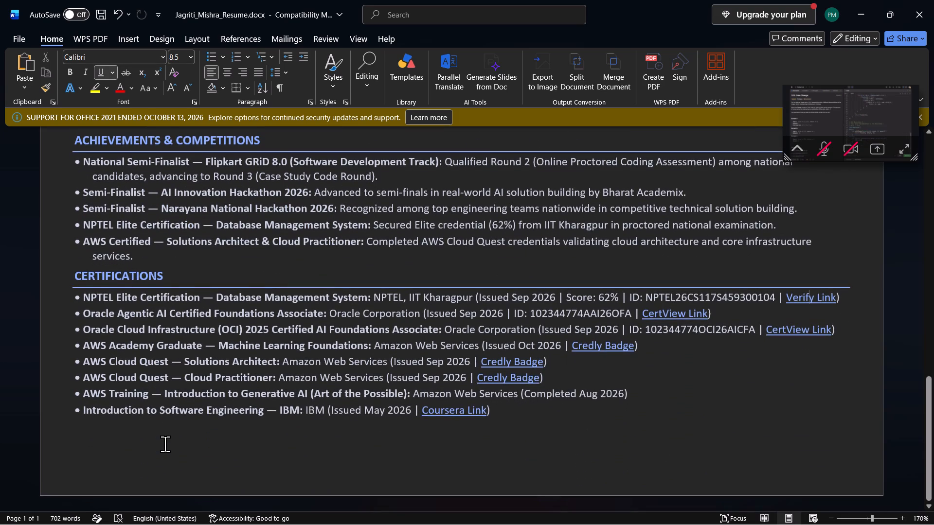
{"action": "scroll", "coordinate": [165, 444], "scroll_direction": "up", "scroll_amount": 2}
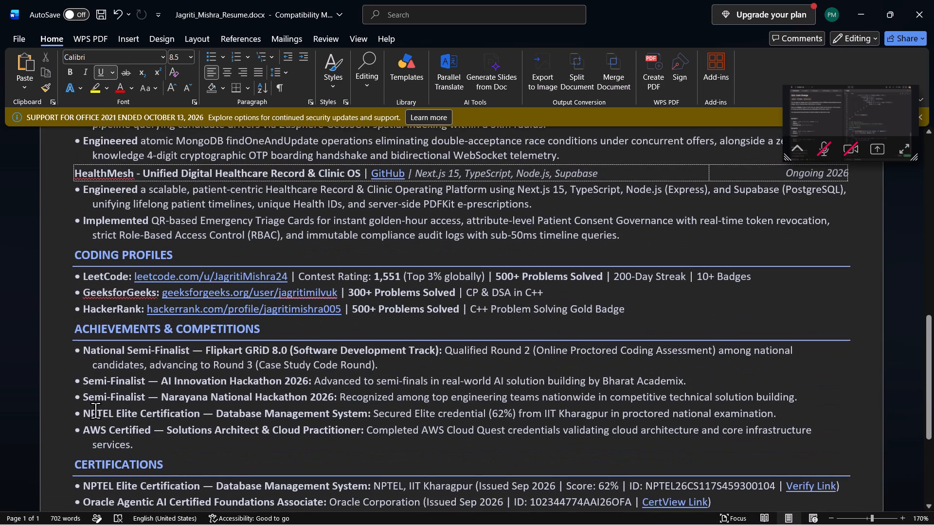
{"action": "left_click_drag", "start_coordinate": [73, 399], "coordinate": [723, 412]}
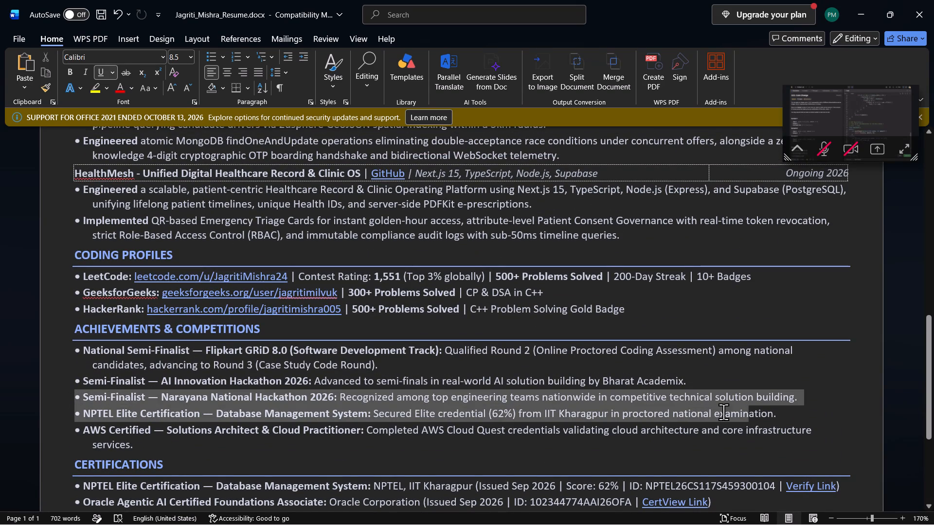
{"action": "left_click_drag", "start_coordinate": [723, 412], "coordinate": [803, 395]}
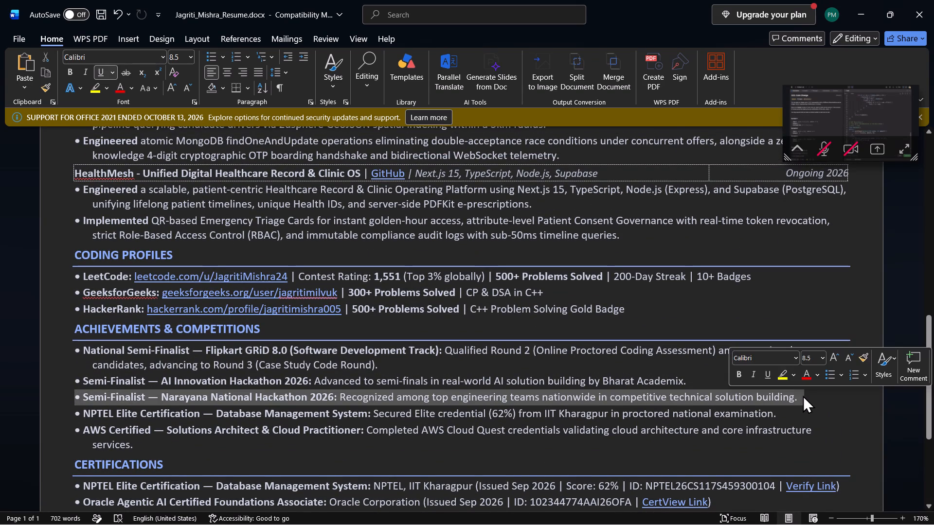
{"action": "key", "text": "BackSpace"}
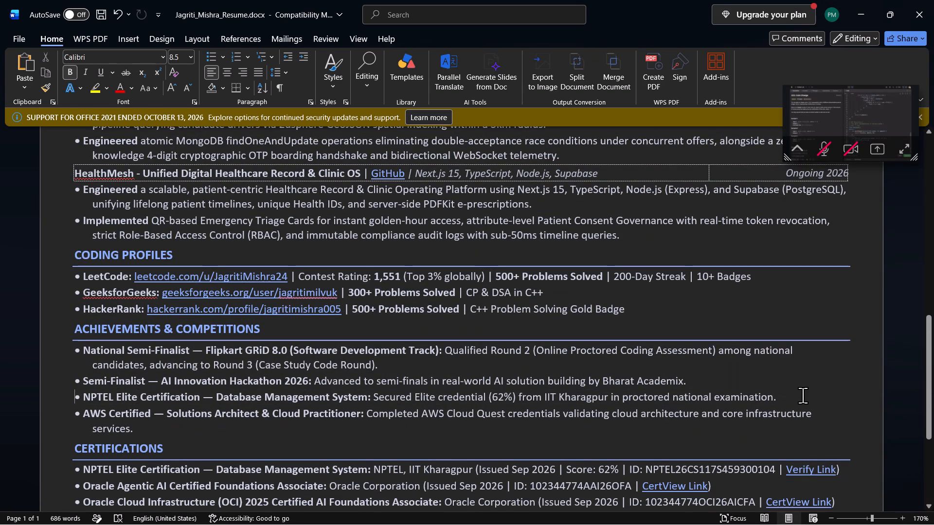
Replace the long dash with a hyphen between "Semi-Finalist" and "AI Innovation Hackathon 2026" under Achievements & Competitions.
{"action": "scroll", "coordinate": [634, 457], "scroll_direction": "up", "scroll_amount": 1}
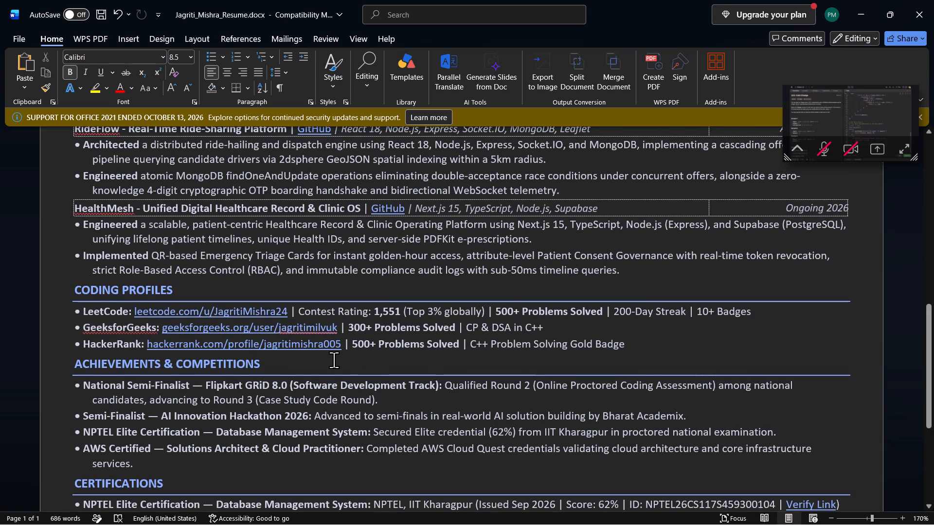
{"action": "scroll", "coordinate": [350, 444], "scroll_direction": "down", "scroll_amount": 2}
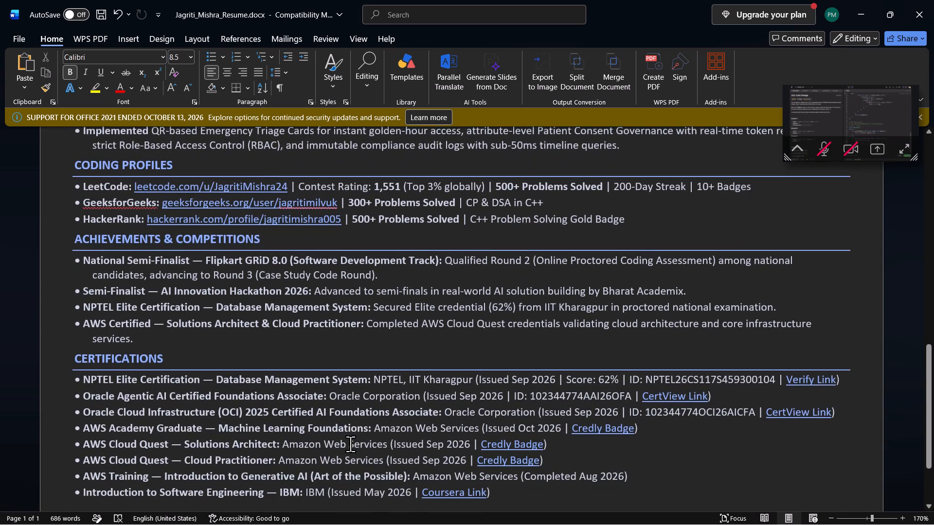
{"action": "scroll", "coordinate": [350, 444], "scroll_direction": "down", "scroll_amount": 2}
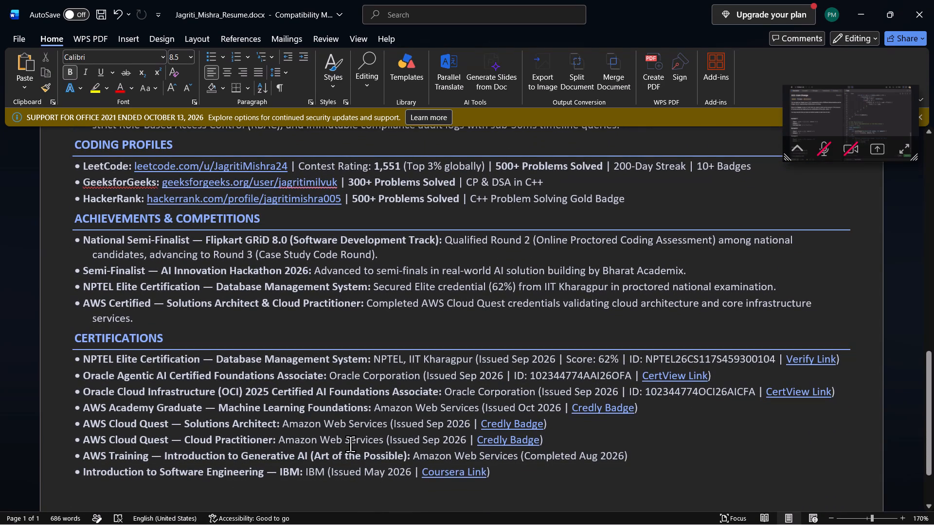
{"action": "scroll", "coordinate": [350, 444], "scroll_direction": "down", "scroll_amount": 1}
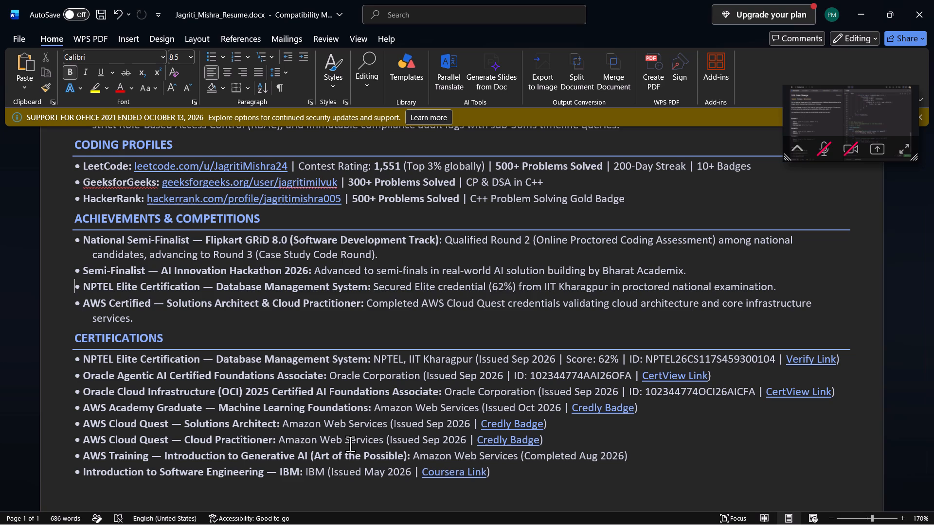
{"action": "scroll", "coordinate": [350, 444], "scroll_direction": "down", "scroll_amount": 1}
{"action": "left_click", "coordinate": [158, 269]}
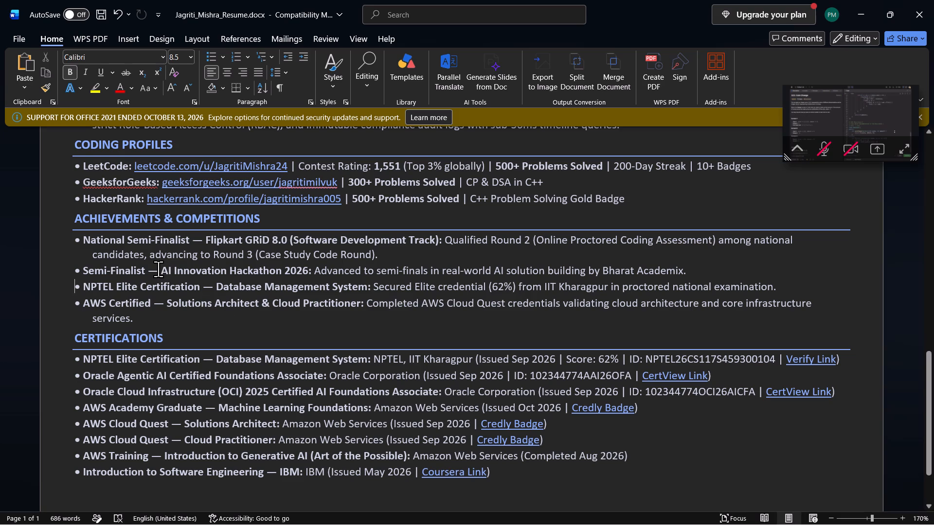
{"action": "key", "text": "BackSpace"}
{"action": "key", "text": "minus"}
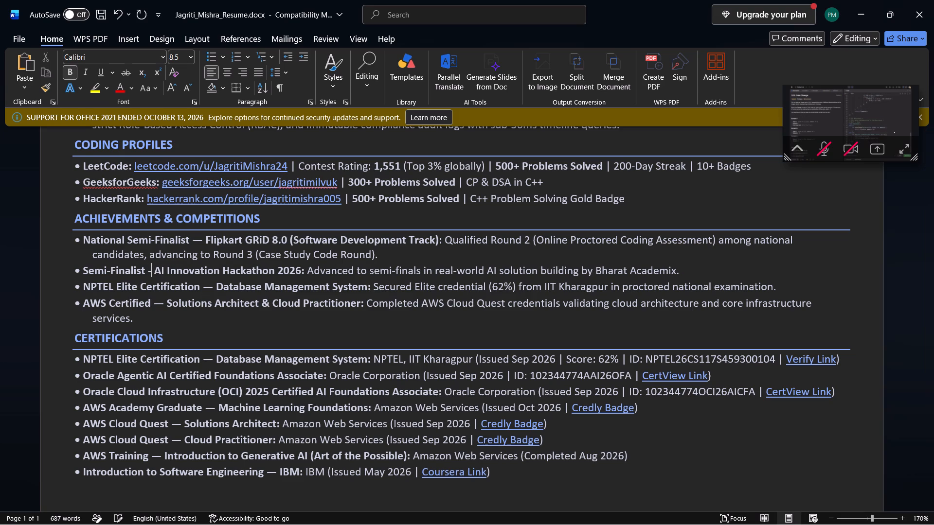
Replace the long dashes with hyphens after "AWS Certified" and after "National Semi-Finalist" in the achievements entries.
{"action": "left_click", "coordinate": [165, 301]}
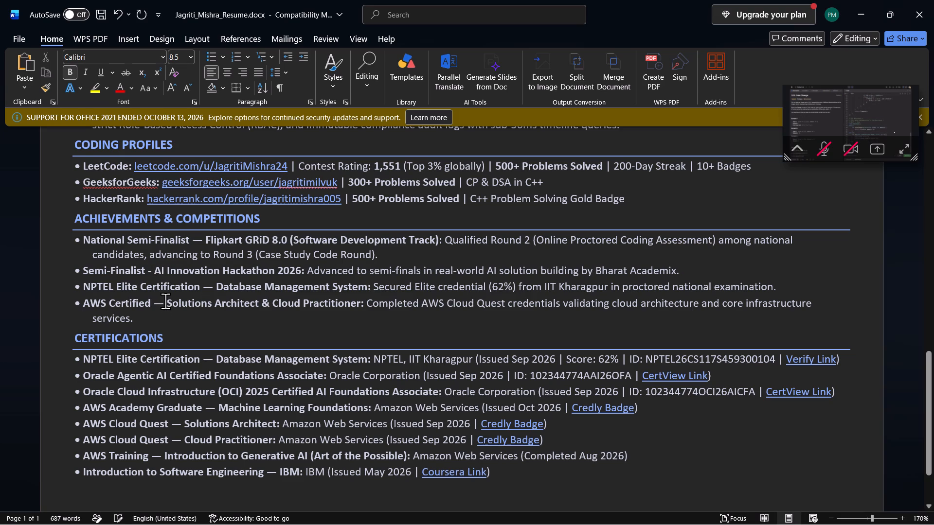
{"action": "key", "text": "BackSpace"}
{"action": "key", "text": "BackSpace"}
{"action": "type", "text": "-"}
{"action": "key", "text": "space"}
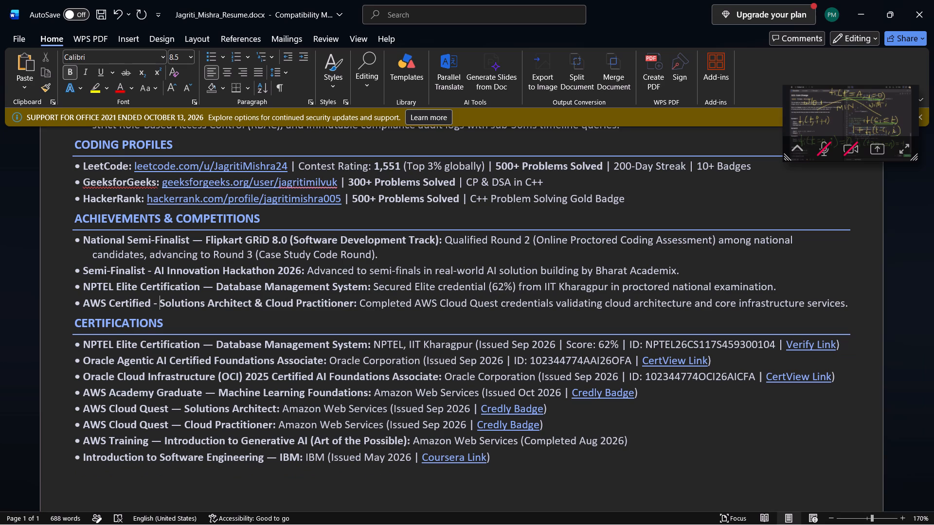
{"action": "left_click", "coordinate": [203, 240]}
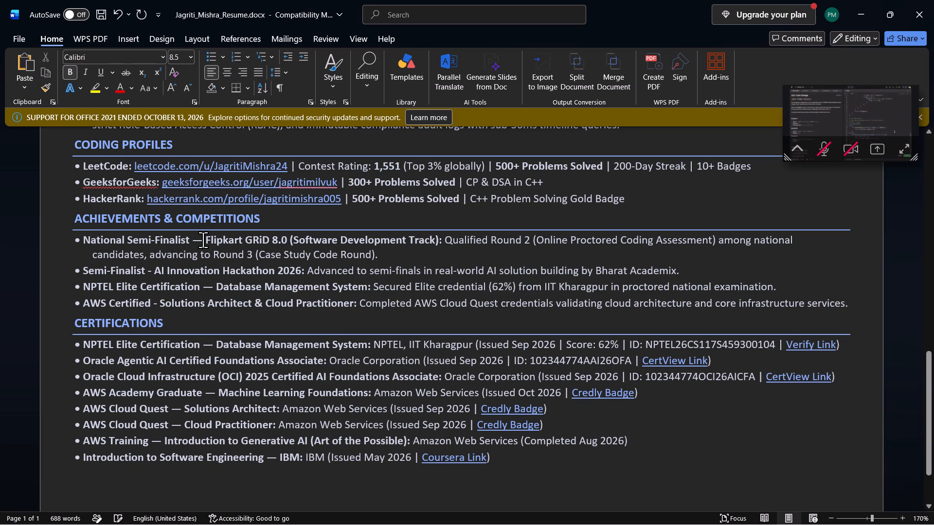
{"action": "key", "text": "BackSpace"}
{"action": "key", "text": "minus"}
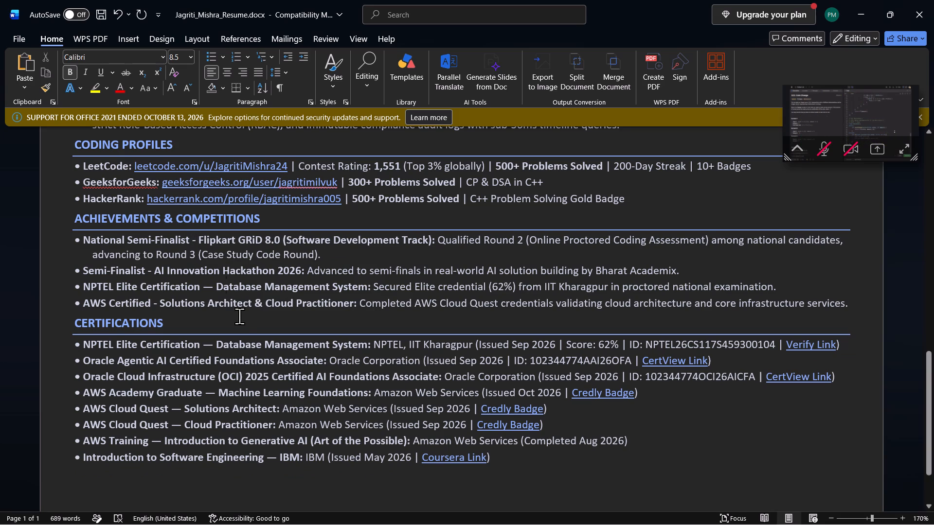
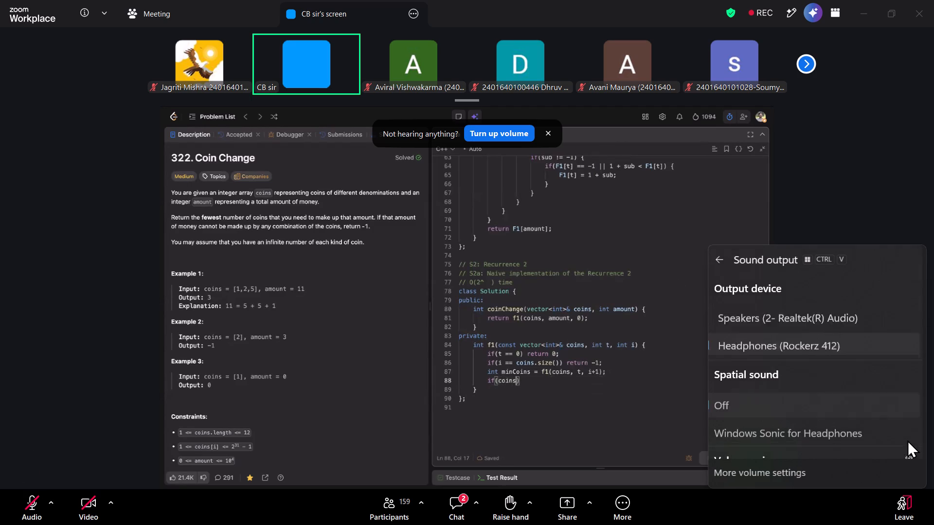
Mute Zoom Meeting in the Windows volume mixer and return to the main quick settings.
{"action": "scroll", "coordinate": [821, 428], "scroll_direction": "down", "scroll_amount": 3}
{"action": "left_click", "coordinate": [727, 438]}
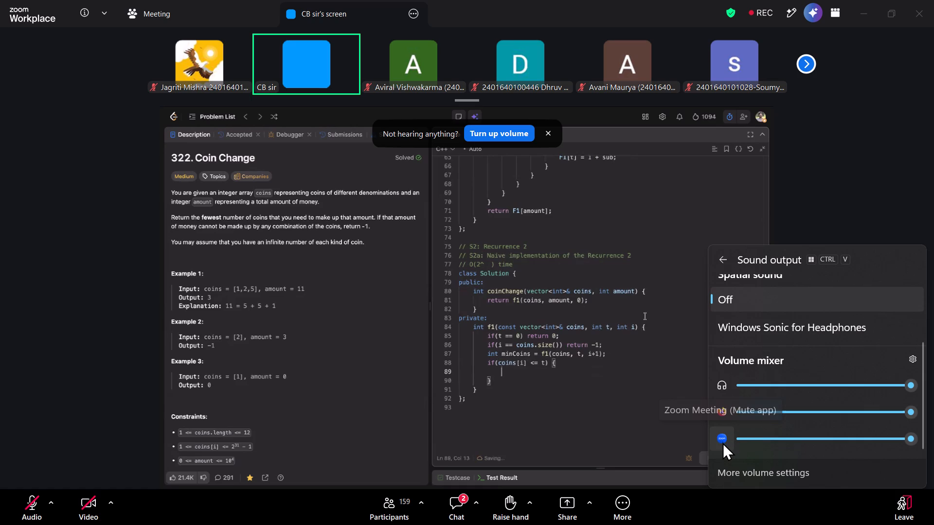
{"action": "scroll", "coordinate": [722, 442], "scroll_direction": "down", "scroll_amount": 2}
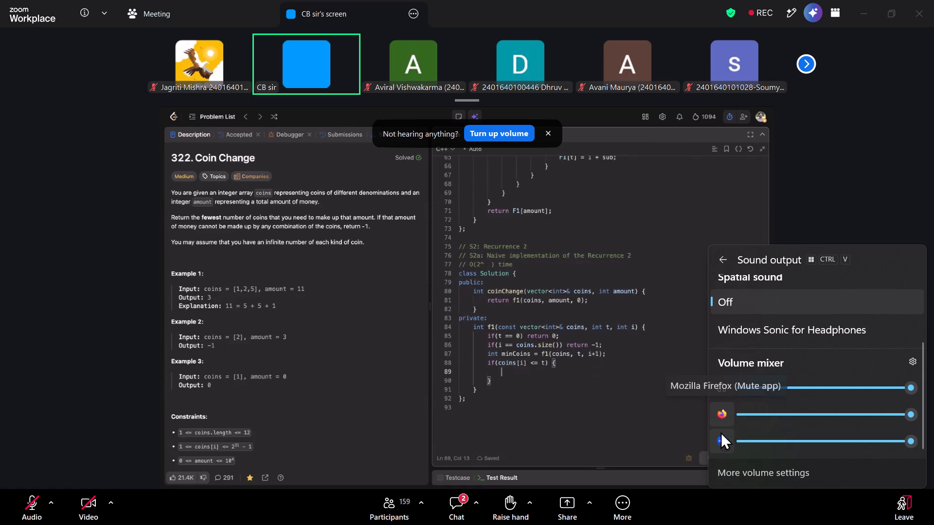
{"action": "left_click", "coordinate": [719, 438]}
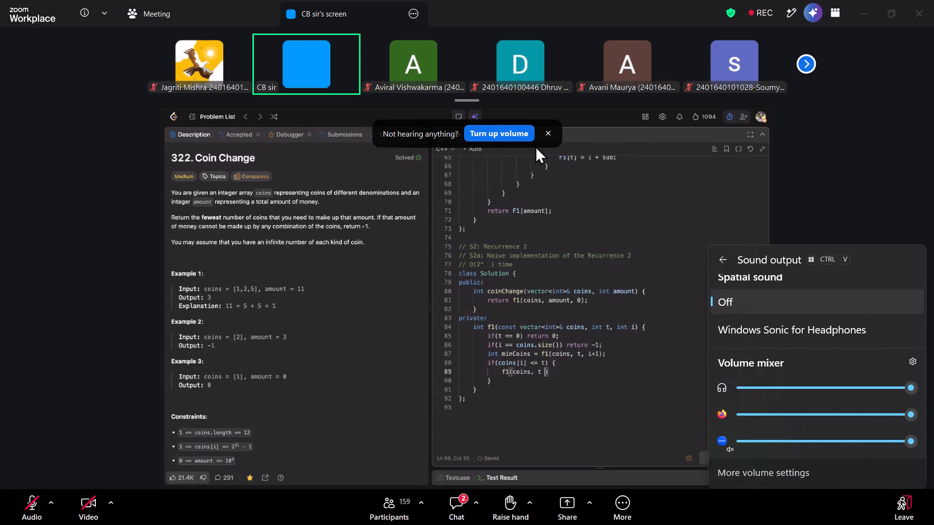
{"action": "left_click", "coordinate": [719, 252]}
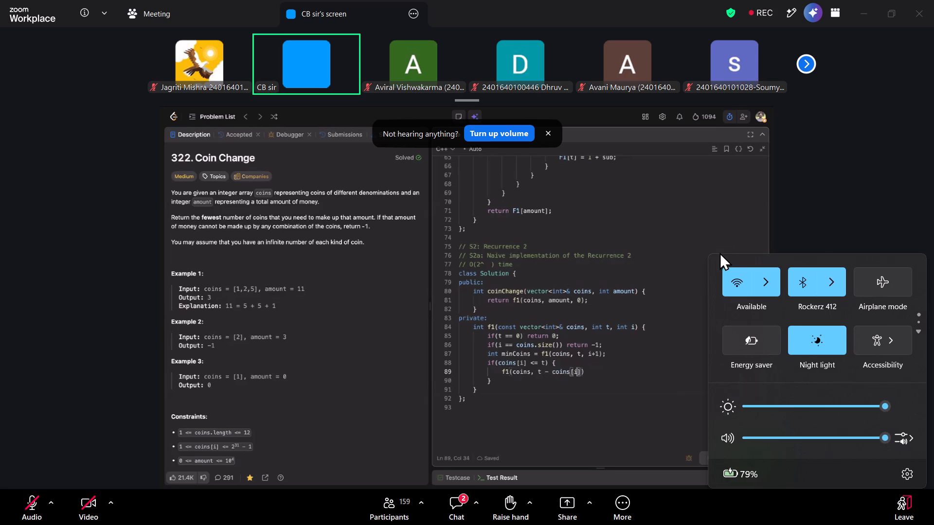
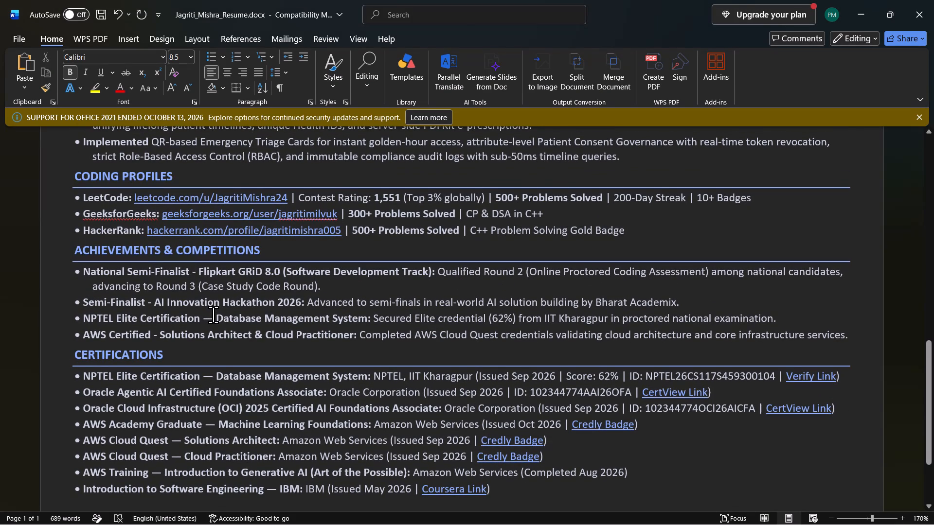
Replace the long dash with a hyphen in the NPTEL Elite Certification entries under both Achievements & Competitions and Certifications.
{"action": "left_click", "coordinate": [214, 315]}
{"action": "key", "text": "BackSpace"}
{"action": "key", "text": "minus"}
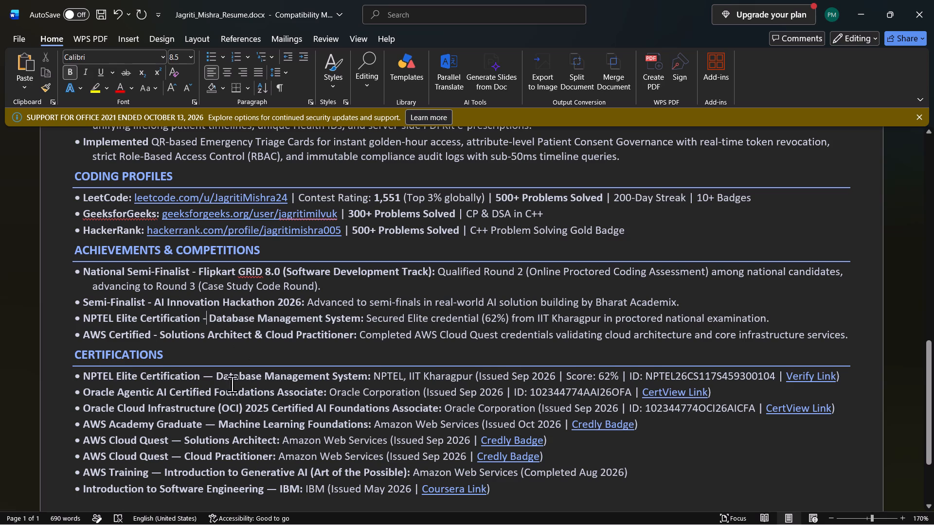
{"action": "left_click", "coordinate": [213, 376]}
{"action": "key", "text": "BackSpace"}
{"action": "key", "text": "minus"}
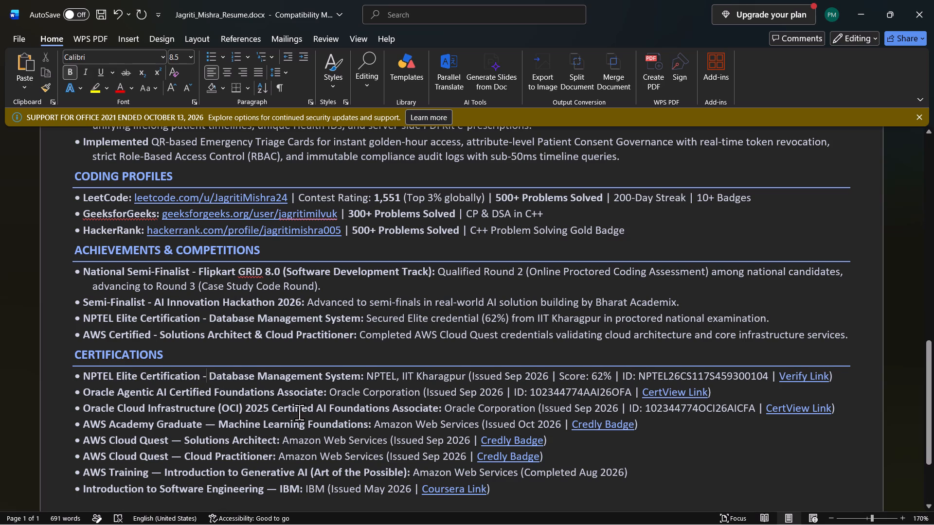
Replace the long dashes with hyphens in the AWS Academy Graduate and both AWS Cloud Quest entries under Certifications.
{"action": "left_click", "coordinate": [217, 427]}
{"action": "key", "text": "BackSpace"}
{"action": "key", "text": "BackSpace"}
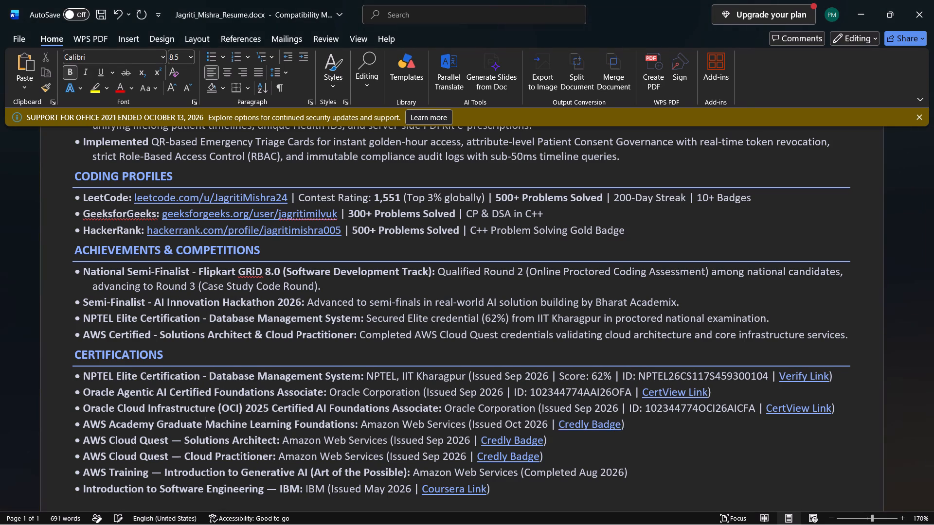
{"action": "type", "text": "-"}
{"action": "key", "text": "space"}
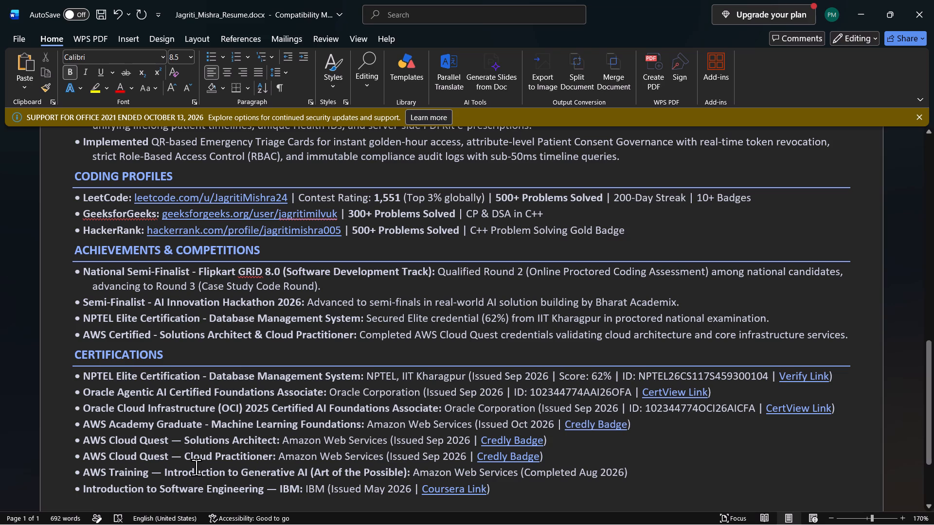
{"action": "left_click", "coordinate": [181, 446]}
{"action": "key", "text": "BackSpace"}
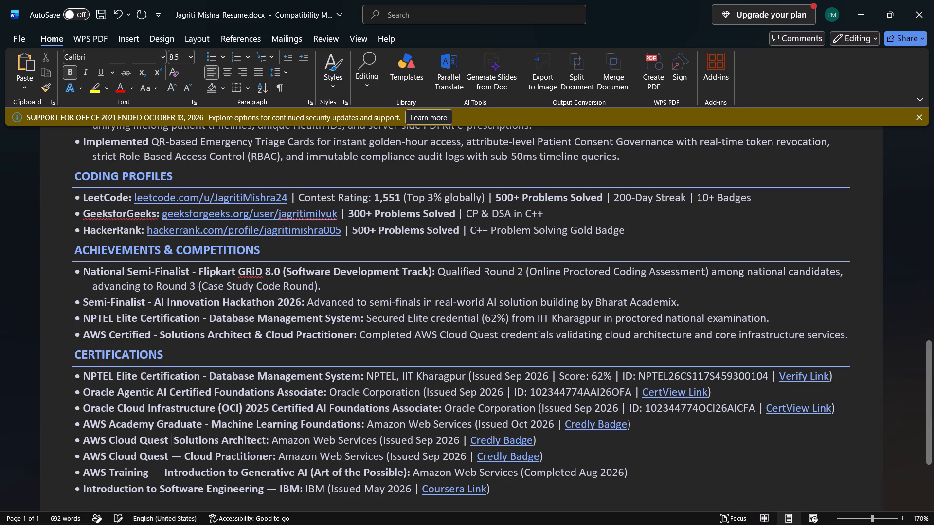
{"action": "key", "text": "minus"}
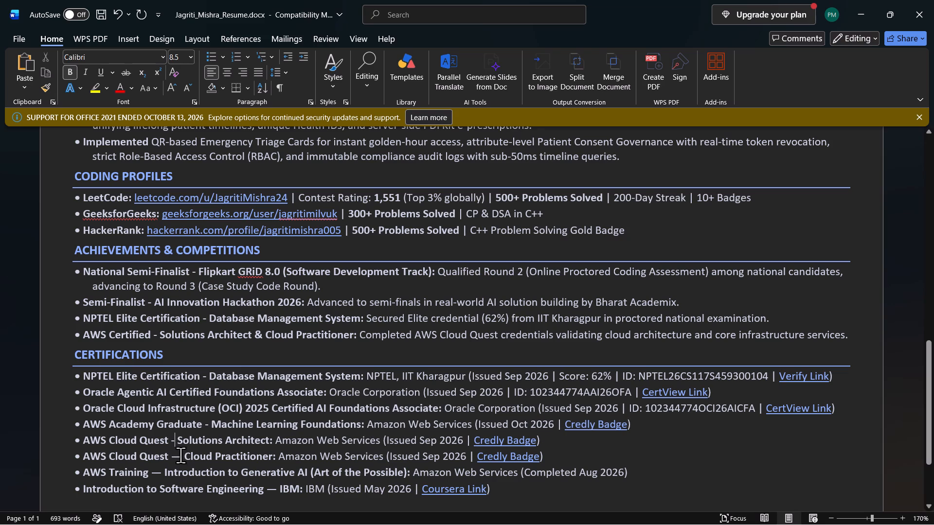
{"action": "left_click", "coordinate": [181, 456]}
{"action": "key", "text": "BackSpace"}
{"action": "key", "text": "minus"}
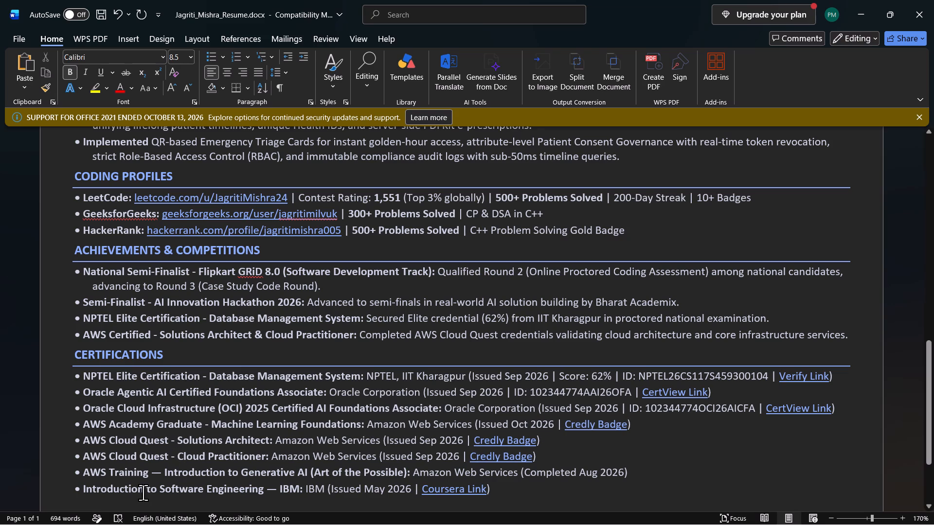
Replace the long dashes with hyphens in the AWS Training and Introduction to Software Engineering certification entries.
{"action": "left_click", "coordinate": [160, 476]}
{"action": "key", "text": "BackSpace"}
{"action": "key", "text": "minus"}
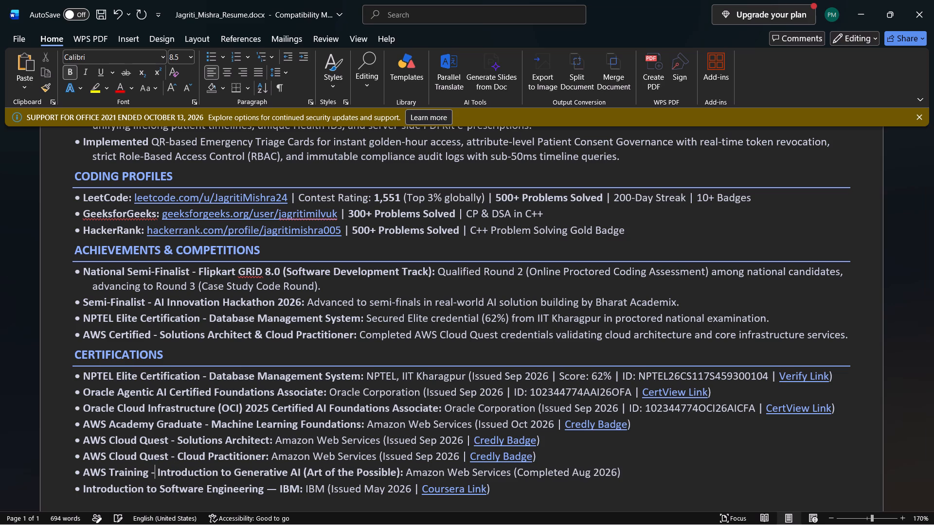
{"action": "left_click", "coordinate": [276, 491]}
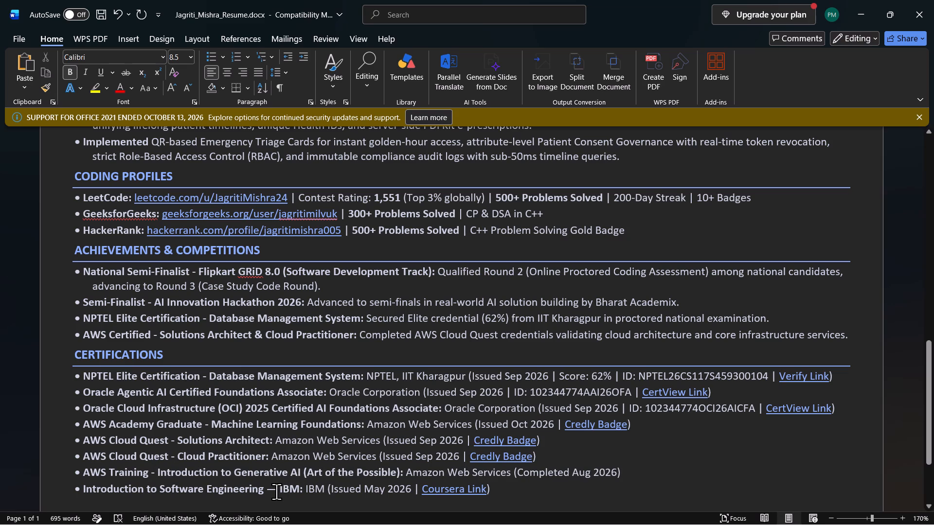
{"action": "key", "text": "BackSpace"}
{"action": "key", "text": "minus"}
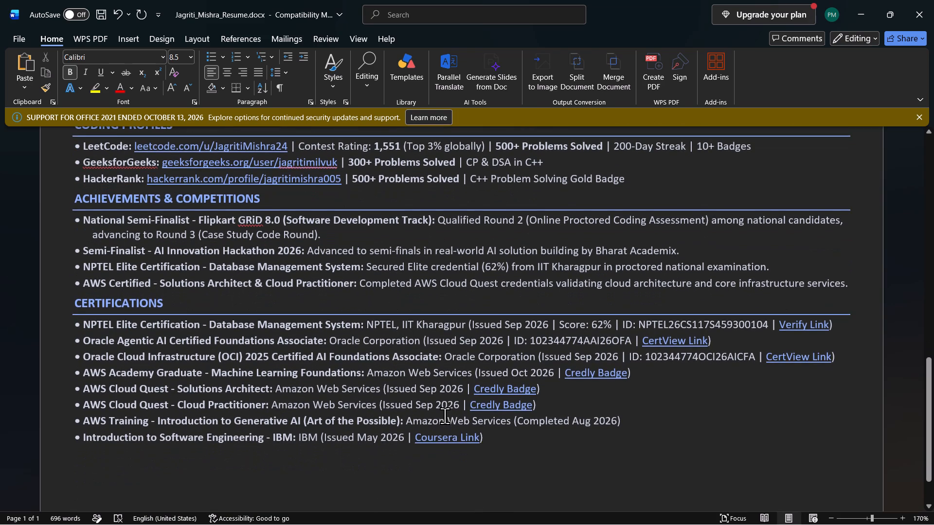
Insert four blank lines between the AWS Certified achievement entry and the Certifications heading.
{"action": "scroll", "coordinate": [445, 416], "scroll_direction": "up", "scroll_amount": 2}
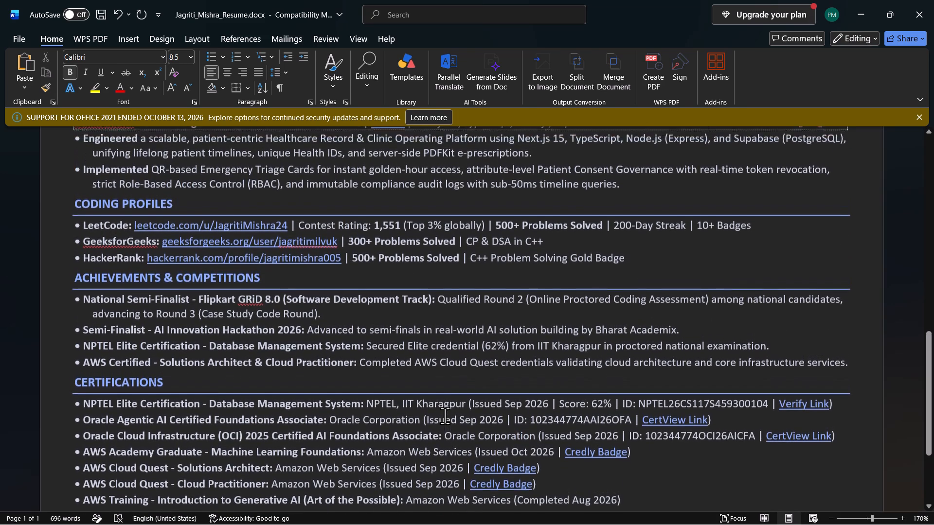
{"action": "scroll", "coordinate": [445, 416], "scroll_direction": "up", "scroll_amount": 3}
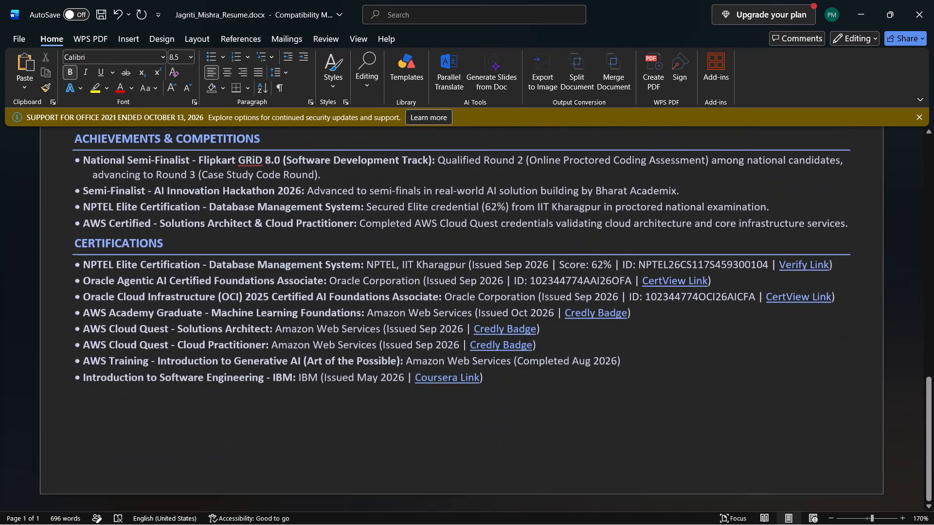
{"action": "scroll", "coordinate": [445, 416], "scroll_direction": "up", "scroll_amount": 2}
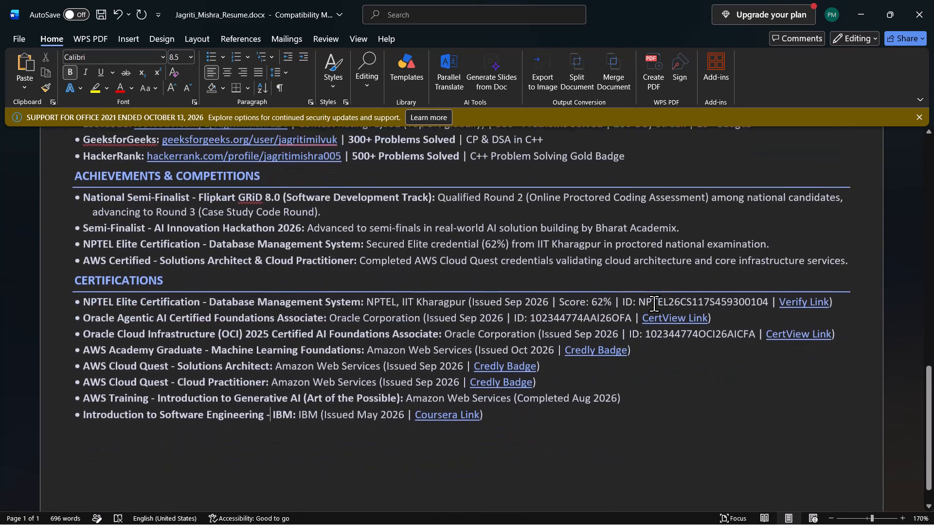
{"action": "left_click", "coordinate": [857, 265]}
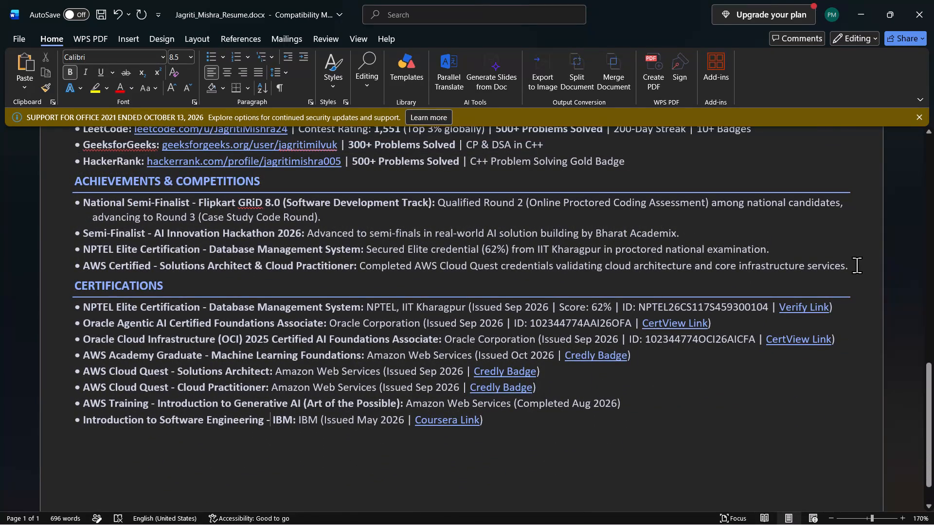
{"action": "key", "text": "Return"}
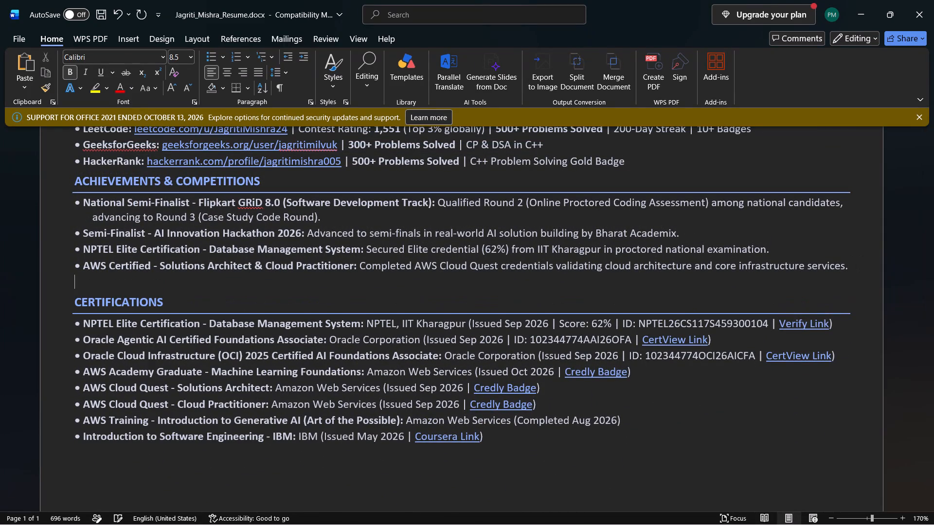
{"action": "key", "text": "Return"}
{"action": "key", "text": "Return"}
{"action": "scroll", "coordinate": [735, 445], "scroll_direction": "down", "scroll_amount": 1}
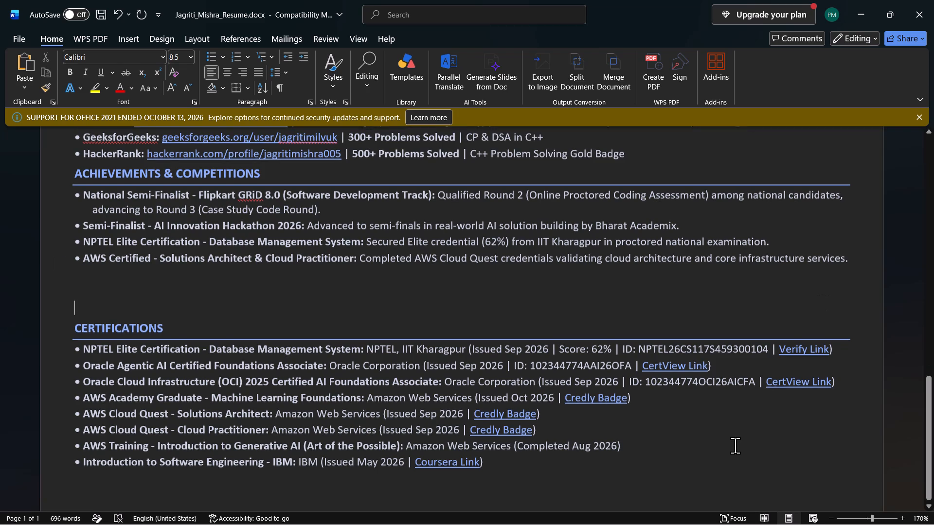
{"action": "scroll", "coordinate": [735, 445], "scroll_direction": "down", "scroll_amount": 1}
{"action": "key", "text": "Return"}
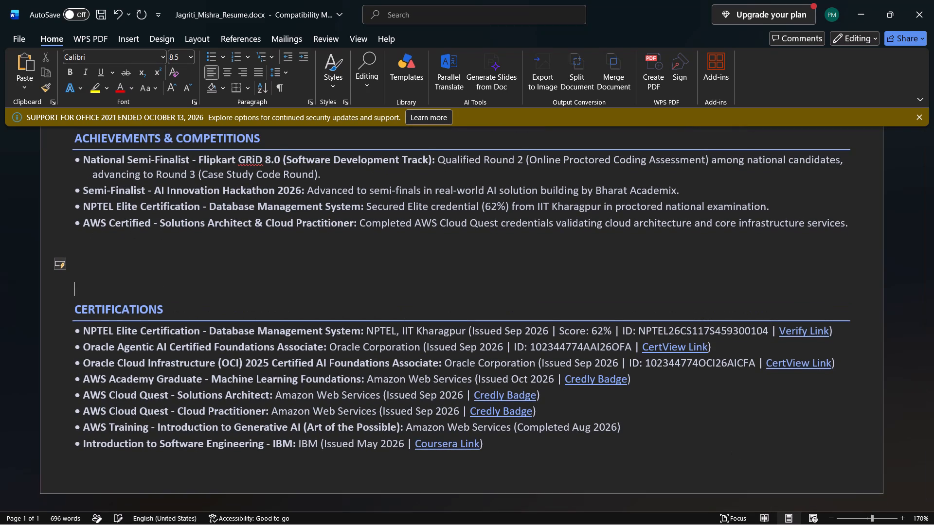
{"action": "key", "text": "Return"}
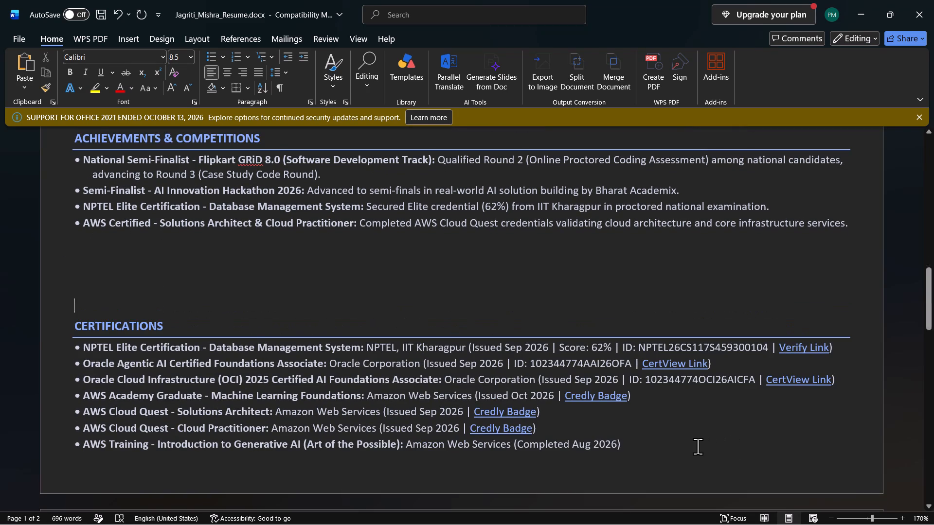
{"action": "scroll", "coordinate": [698, 446], "scroll_direction": "up", "scroll_amount": 1}
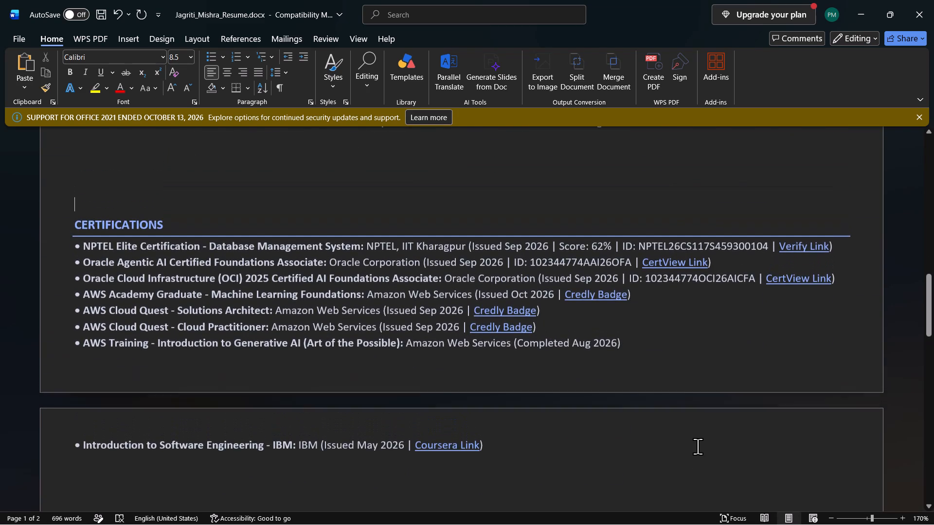
{"action": "scroll", "coordinate": [698, 446], "scroll_direction": "up", "scroll_amount": 1}
{"action": "key", "text": "BackSpace"}
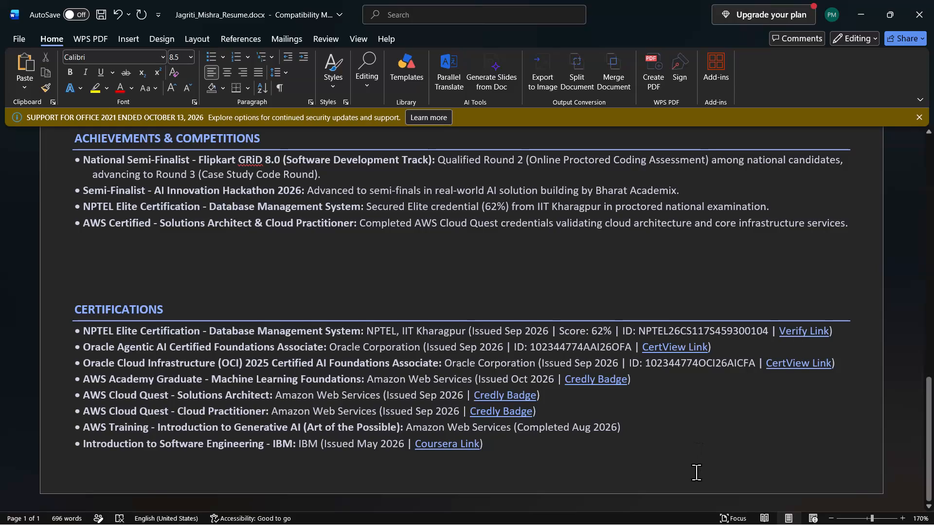
Insert two blank lines between the HackerRank entry and the Achievements & Competitions heading.
{"action": "scroll", "coordinate": [696, 472], "scroll_direction": "up", "scroll_amount": 1}
{"action": "scroll", "coordinate": [652, 385], "scroll_direction": "up", "scroll_amount": 1}
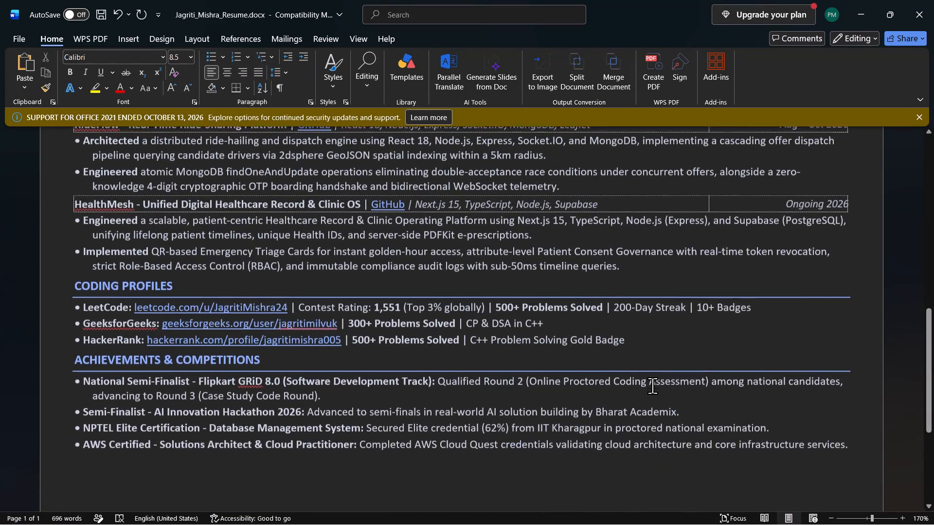
{"action": "scroll", "coordinate": [652, 385], "scroll_direction": "up", "scroll_amount": 1}
{"action": "left_click", "coordinate": [636, 322]}
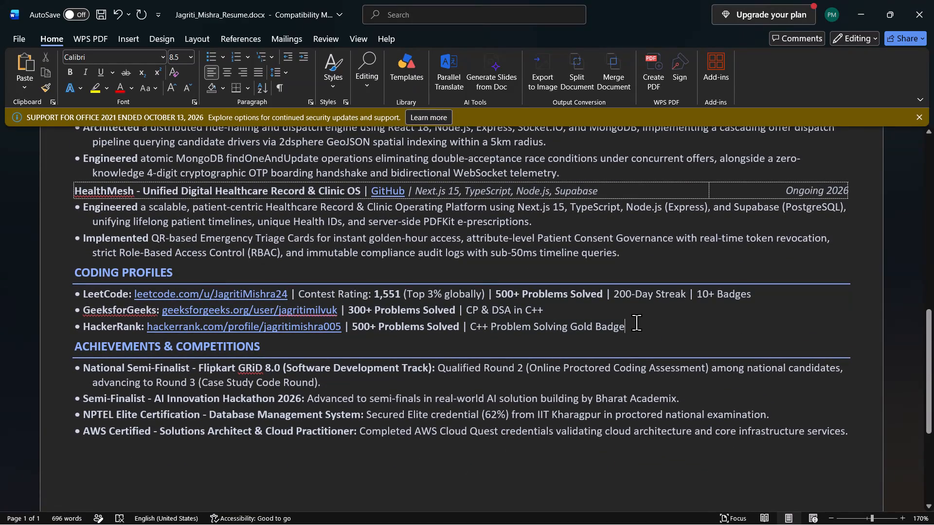
{"action": "key", "text": "Return"}
{"action": "key", "text": "Return"}
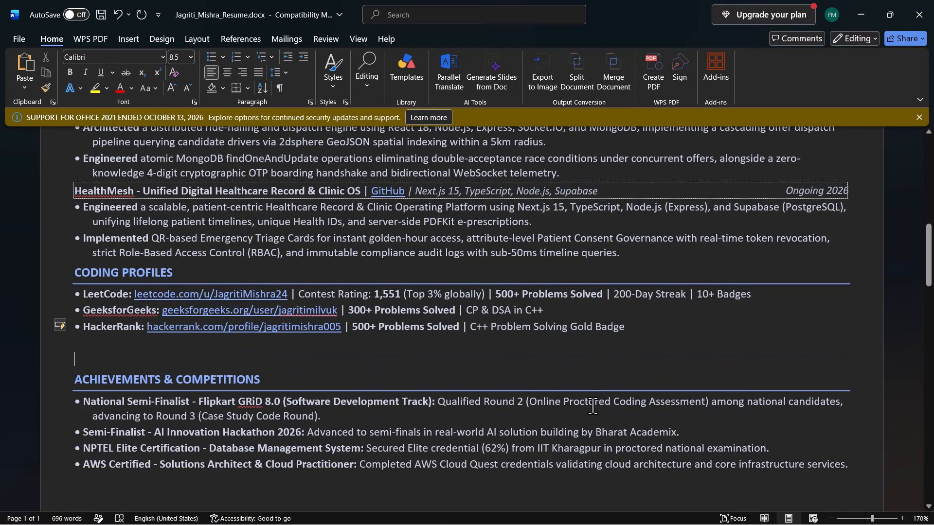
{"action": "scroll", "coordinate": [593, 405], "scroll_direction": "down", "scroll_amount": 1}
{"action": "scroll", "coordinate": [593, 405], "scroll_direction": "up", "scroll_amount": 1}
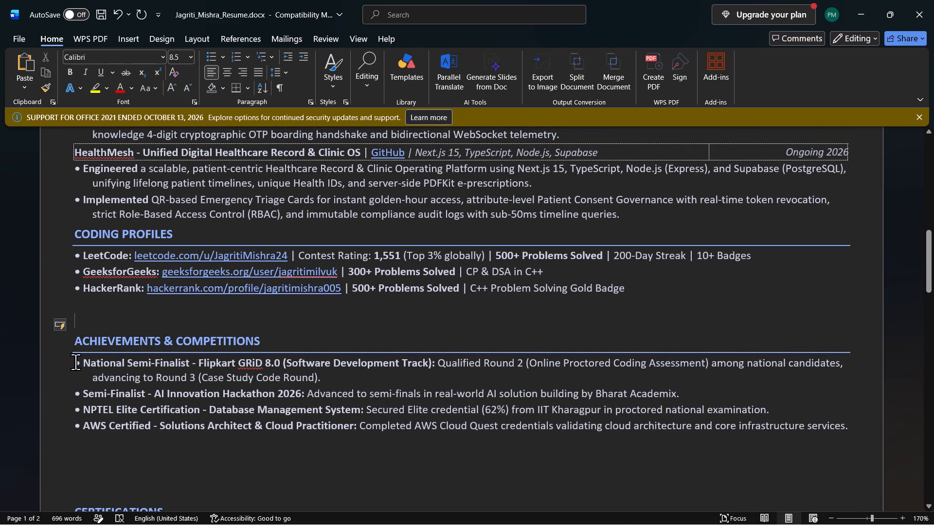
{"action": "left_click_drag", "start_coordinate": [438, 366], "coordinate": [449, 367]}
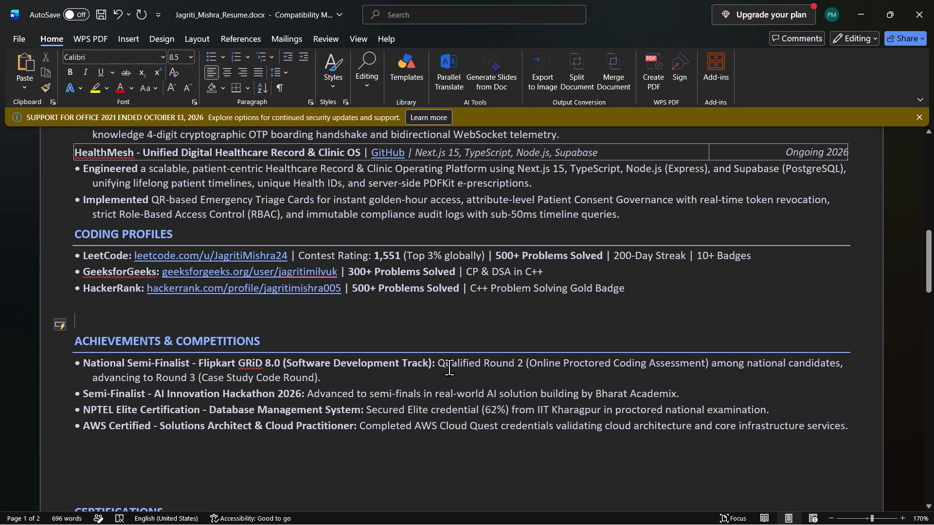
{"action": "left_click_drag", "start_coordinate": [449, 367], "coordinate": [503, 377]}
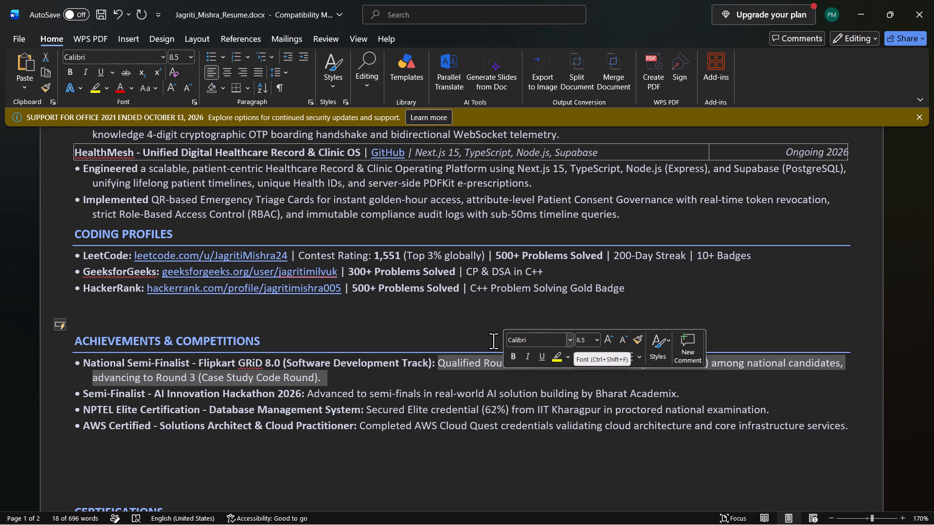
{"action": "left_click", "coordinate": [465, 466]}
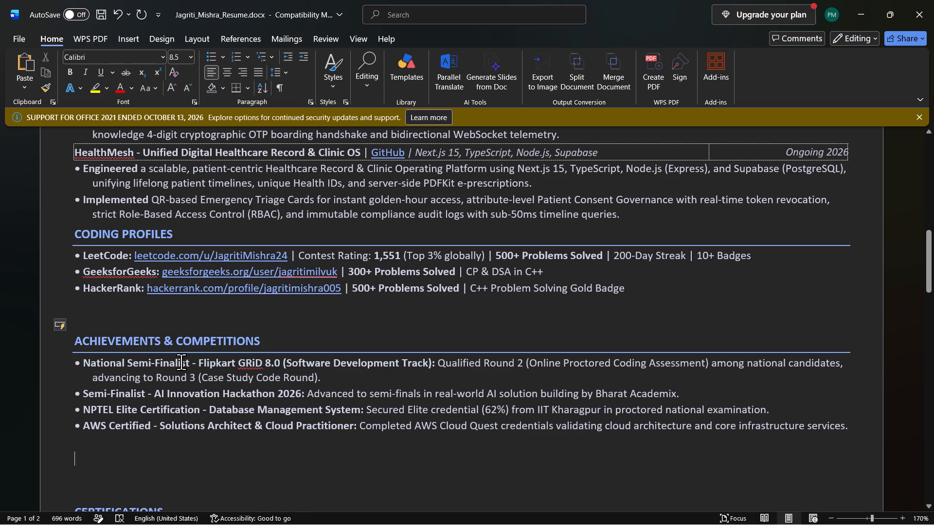
Set the font size of all four Achievements & Competitions entries to 9.
{"action": "left_click_drag", "start_coordinate": [73, 363], "coordinate": [590, 428]}
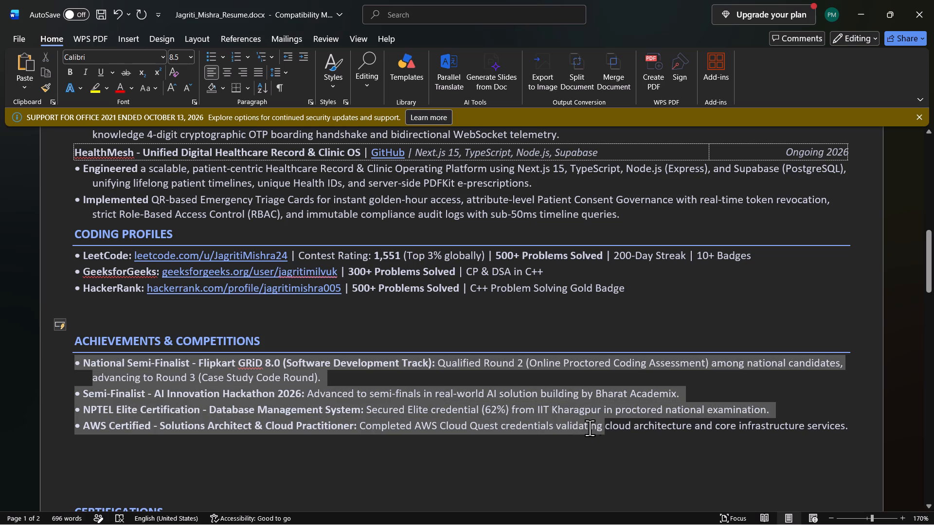
{"action": "left_click_drag", "start_coordinate": [590, 428], "coordinate": [839, 430]}
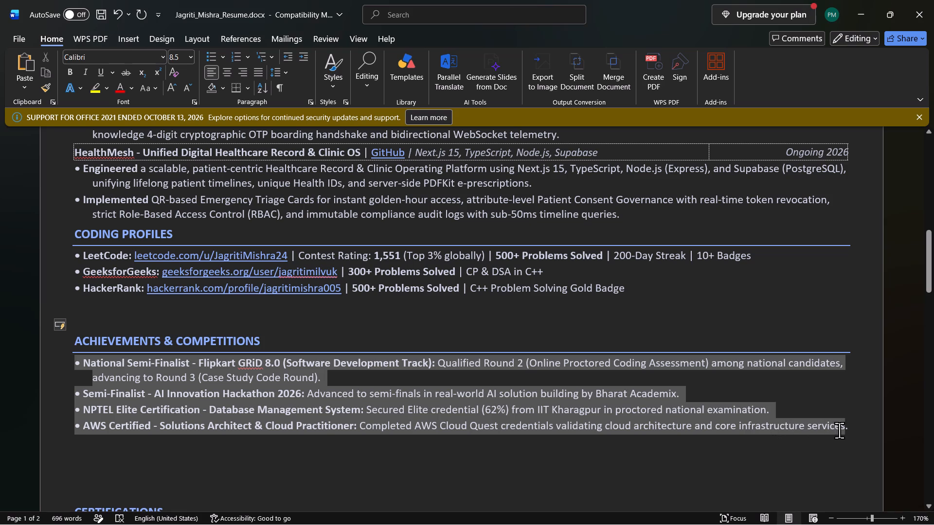
{"action": "left_click_drag", "start_coordinate": [839, 430], "coordinate": [859, 428]}
{"action": "left_click_drag", "start_coordinate": [859, 428], "coordinate": [859, 428]}
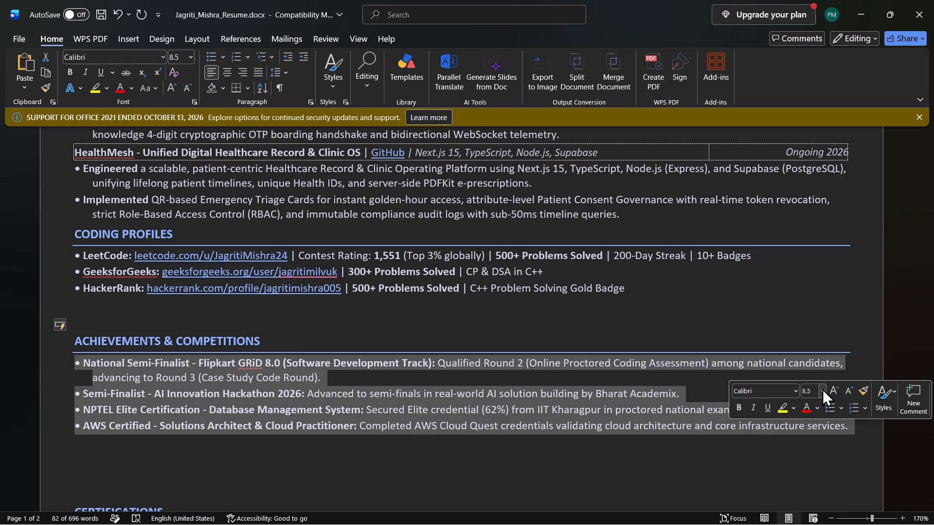
{"action": "left_click", "coordinate": [822, 388]}
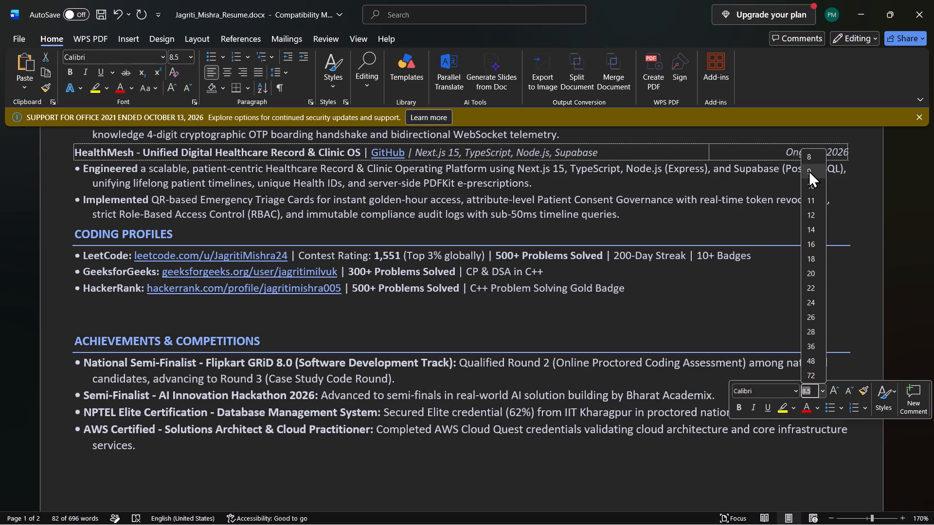
{"action": "left_click", "coordinate": [808, 170]}
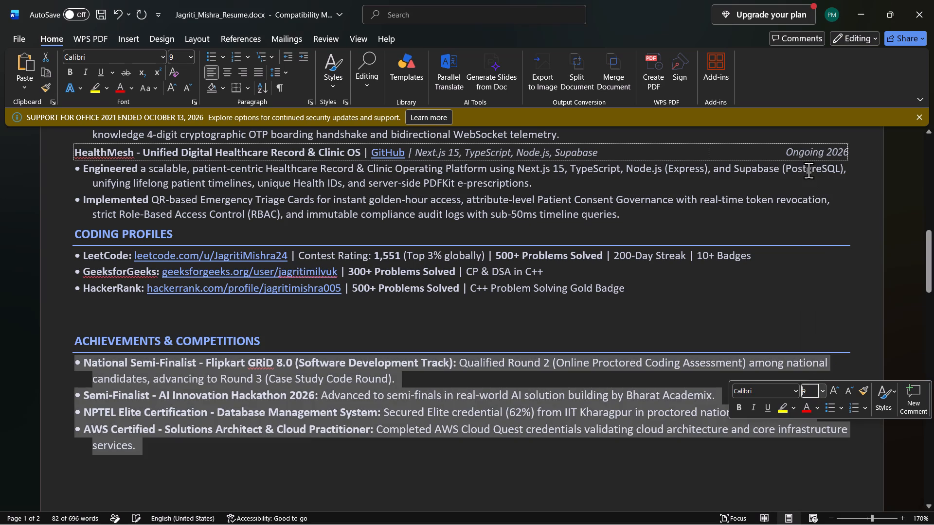
Set the font size of the first five Certifications entries, from NPTEL Elite Certification through AWS Cloud Quest - Solutions Architect, to 9.
{"action": "left_click", "coordinate": [519, 475]}
{"action": "scroll", "coordinate": [519, 475], "scroll_direction": "down", "scroll_amount": 1}
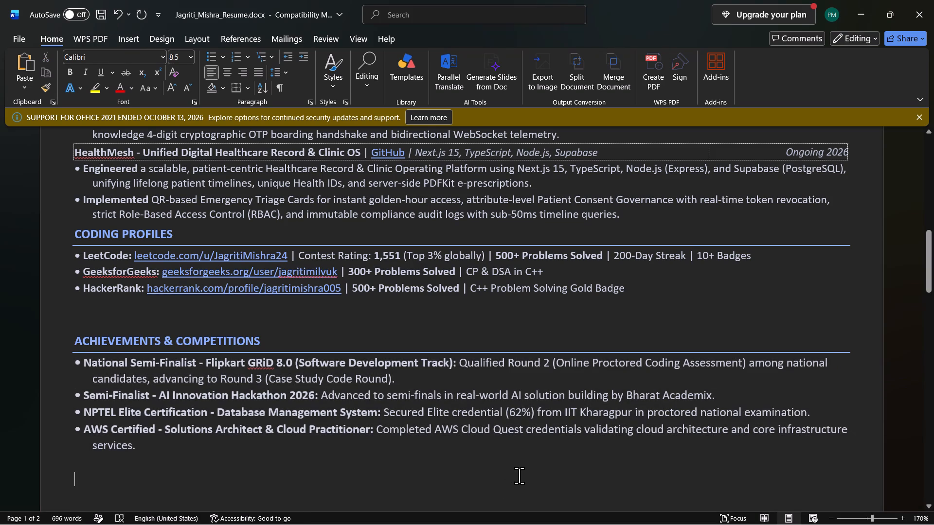
{"action": "scroll", "coordinate": [519, 475], "scroll_direction": "down", "scroll_amount": 1}
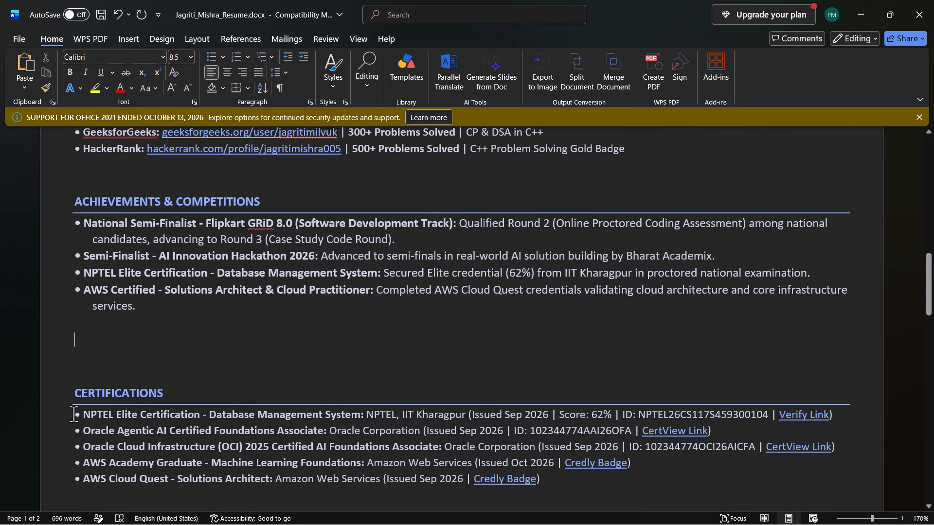
{"action": "left_click_drag", "start_coordinate": [73, 414], "coordinate": [589, 424]}
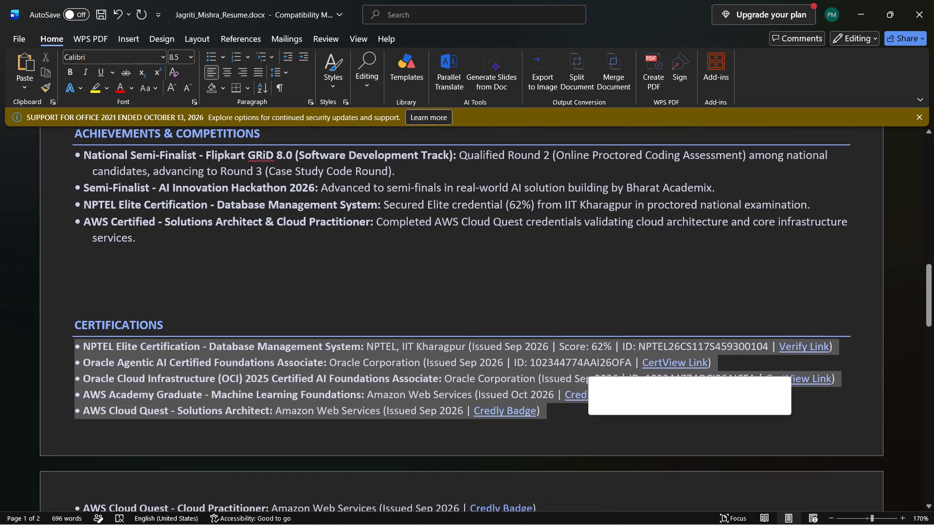
{"action": "left_click", "coordinate": [684, 382]}
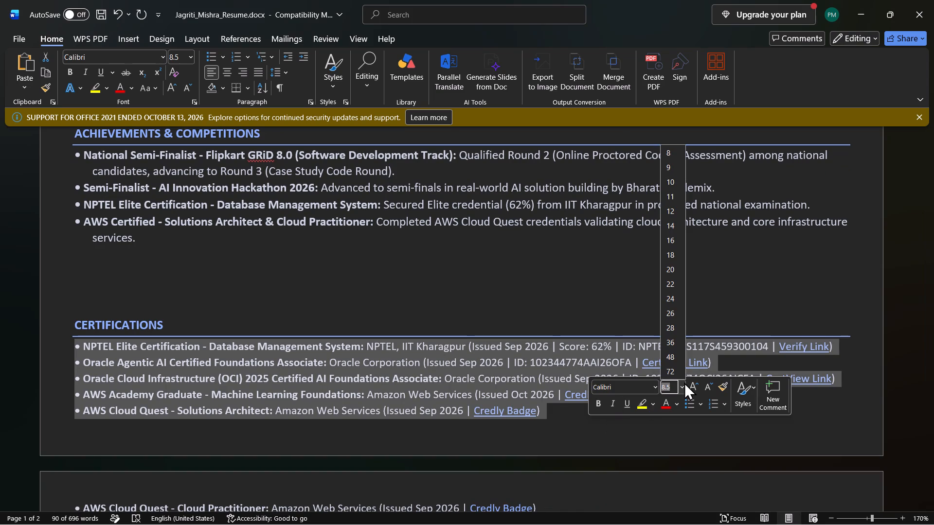
{"action": "left_click", "coordinate": [671, 168]}
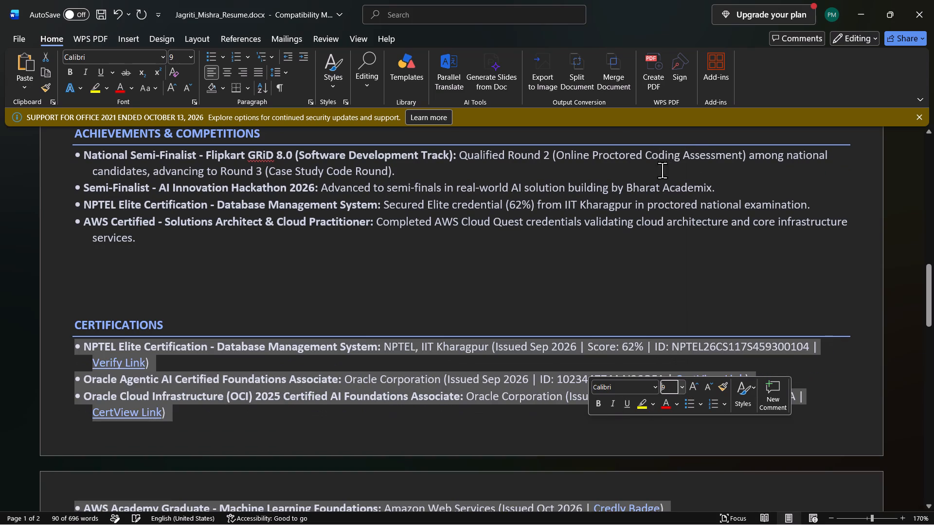
Delete all the blank lines between the AWS Certified achievement entry and the Certifications heading.
{"action": "scroll", "coordinate": [460, 268], "scroll_direction": "down", "scroll_amount": 1}
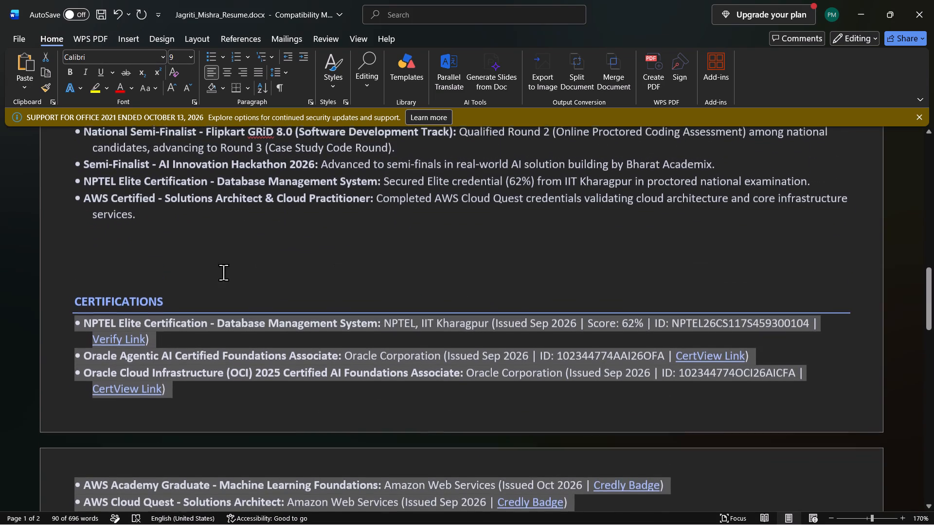
{"action": "left_click", "coordinate": [132, 270]}
{"action": "key", "text": "BackSpace"}
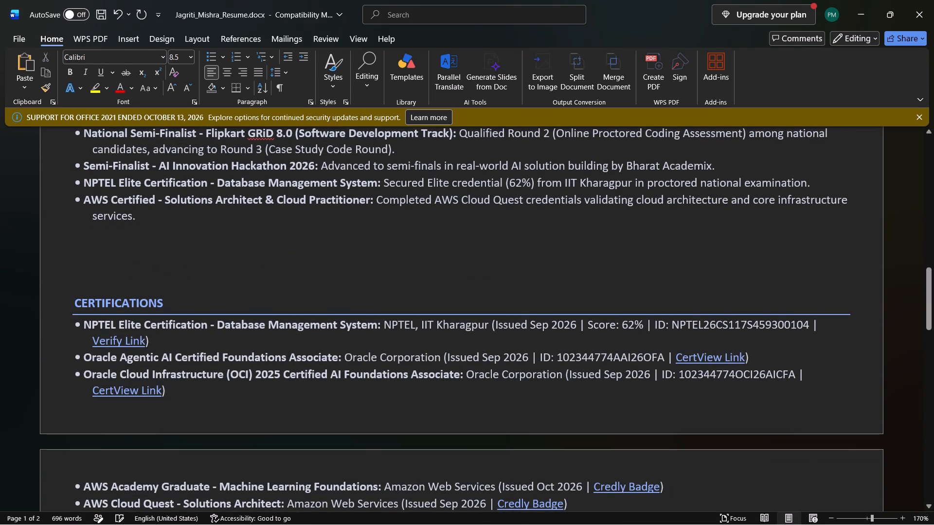
{"action": "key", "text": "BackSpace"}
{"action": "key", "text": "BackSpace"}
{"action": "key", "text": "BackSpace"}
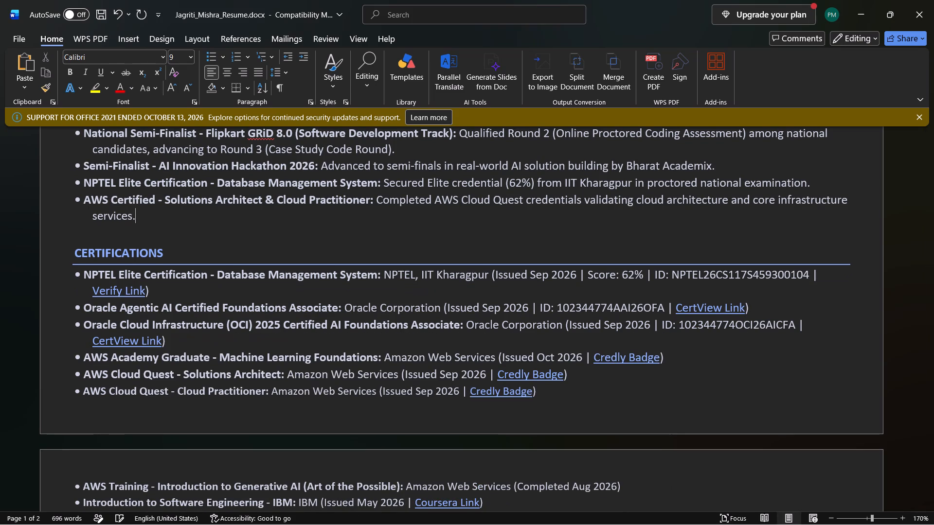
{"action": "left_click", "coordinate": [73, 240]}
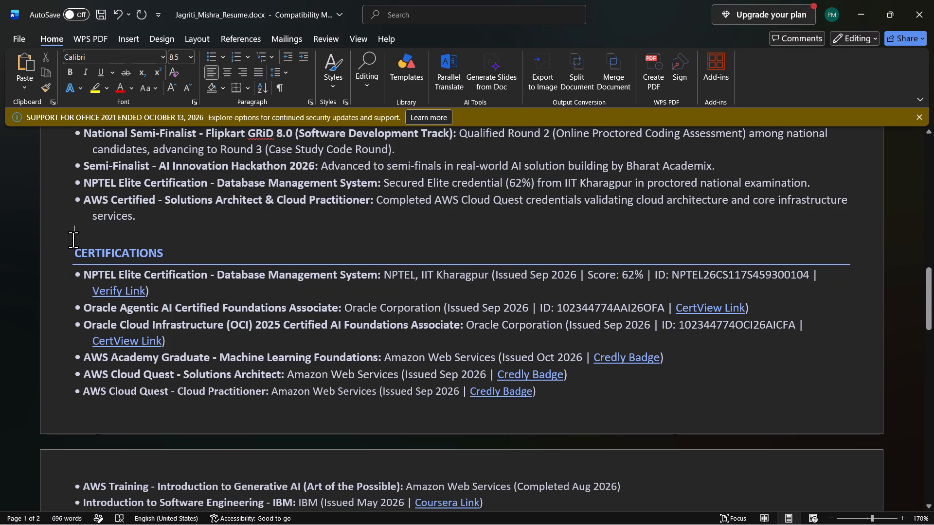
{"action": "key", "text": "BackSpace"}
{"action": "key", "text": "BackSpace"}
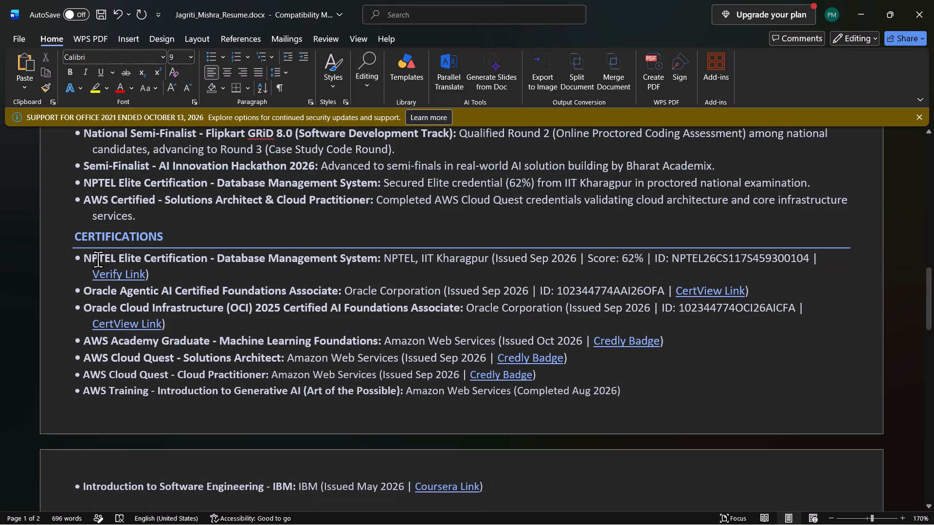
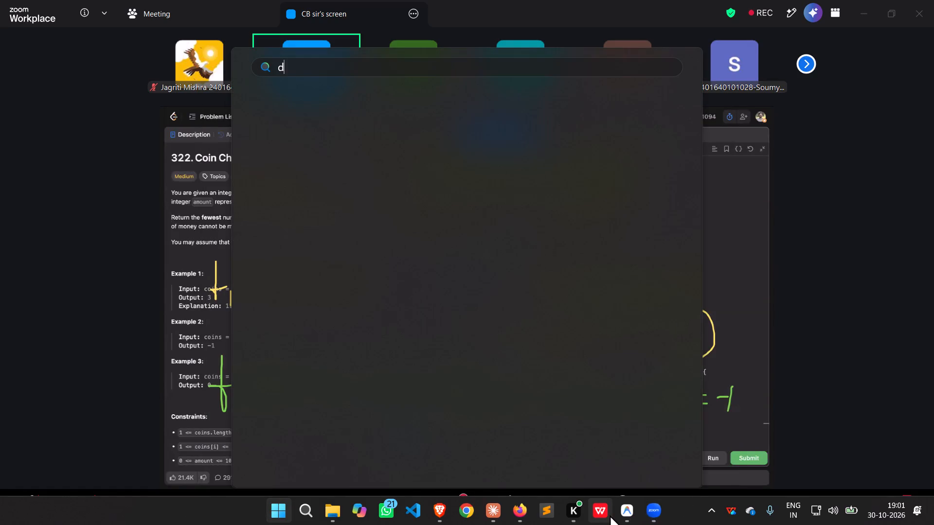
Find Word through the system search and open it with the resume document.
{"action": "type", "text": "oc"}
{"action": "key", "text": "BackSpace"}
{"action": "key", "text": "BackSpace"}
{"action": "key", "text": "BackSpace"}
{"action": "type", "text": "word"}
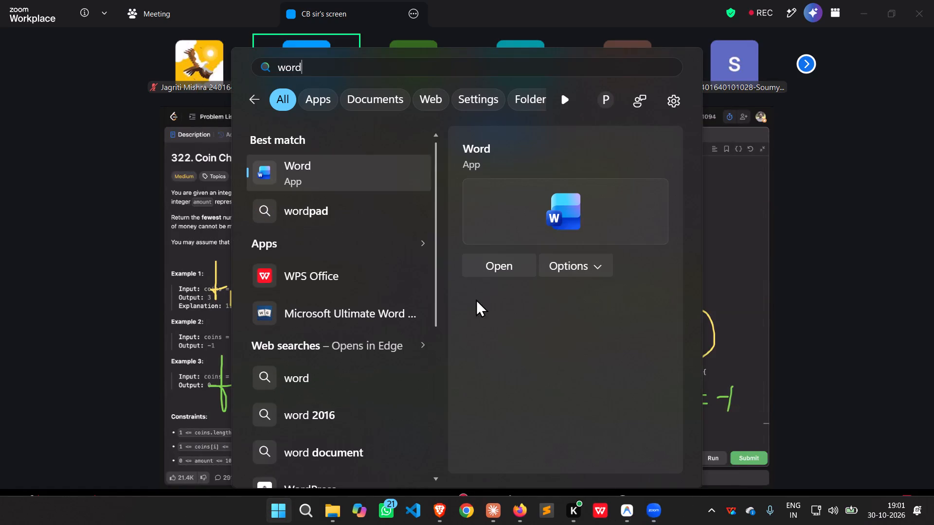
{"action": "left_click", "coordinate": [497, 271]}
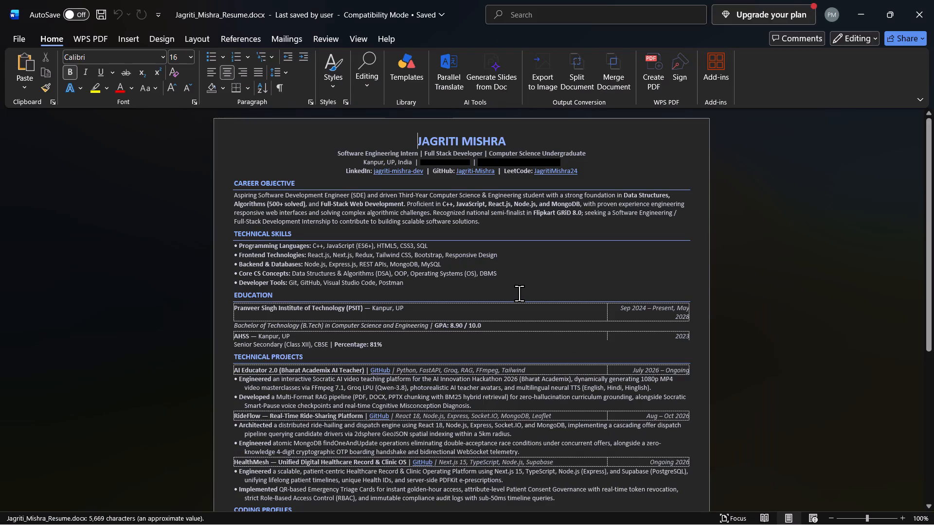
Review the resume from the Career Objective down to the Certifications section.
{"action": "scroll", "coordinate": [519, 293], "scroll_direction": "down", "scroll_amount": 1}
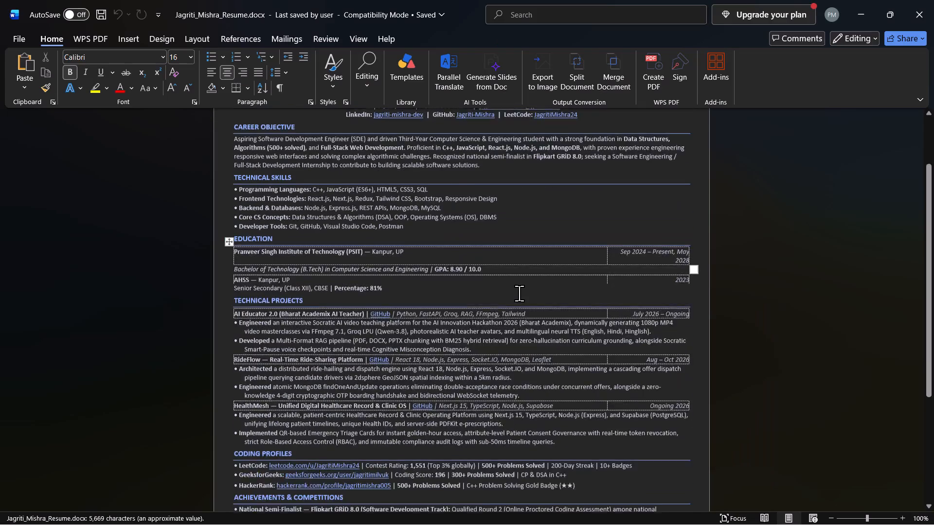
{"action": "scroll", "coordinate": [519, 293], "scroll_direction": "down", "scroll_amount": 2}
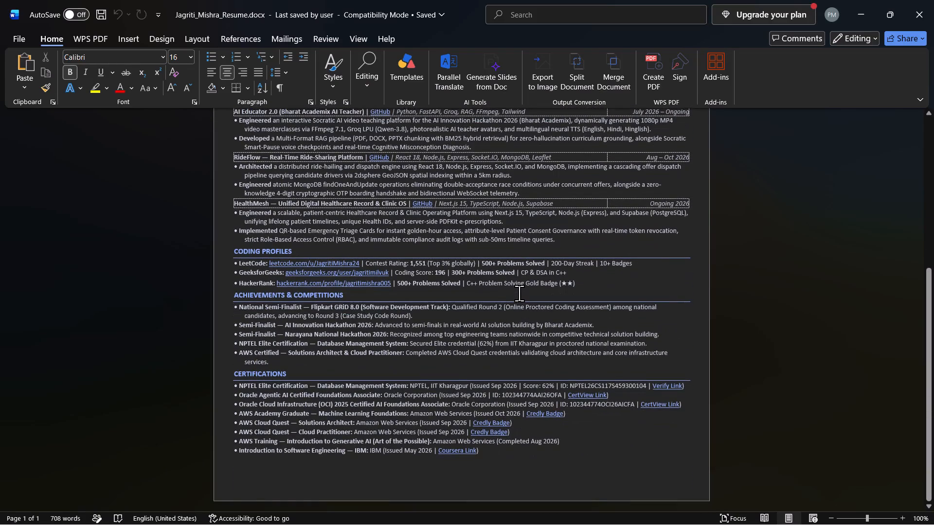
{"action": "scroll", "coordinate": [519, 293], "scroll_direction": "down", "scroll_amount": 3}
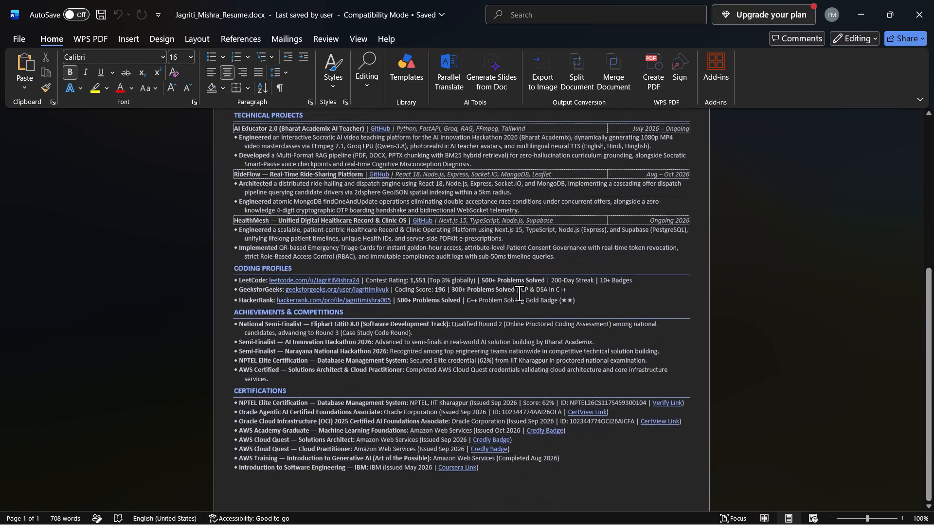
{"action": "scroll", "coordinate": [519, 293], "scroll_direction": "down", "scroll_amount": 1}
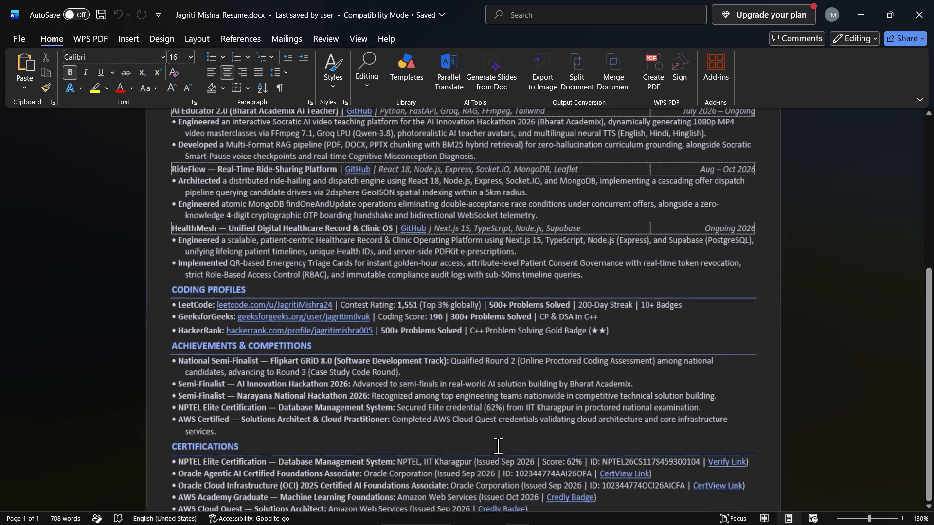
{"action": "scroll", "coordinate": [498, 446], "scroll_direction": "up", "scroll_amount": 2, "text": "ctrl"}
{"action": "scroll", "coordinate": [498, 446], "scroll_direction": "down", "scroll_amount": 2}
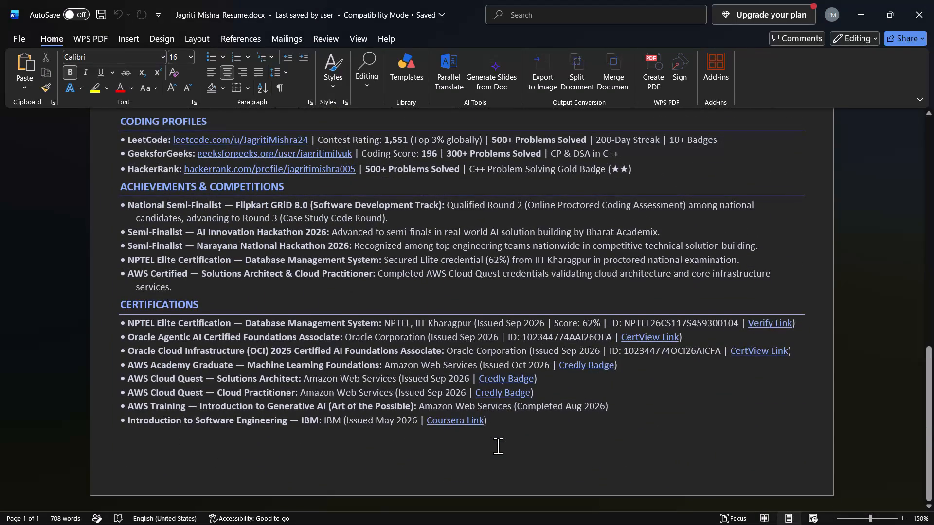
{"action": "scroll", "coordinate": [498, 446], "scroll_direction": "down", "scroll_amount": 3}
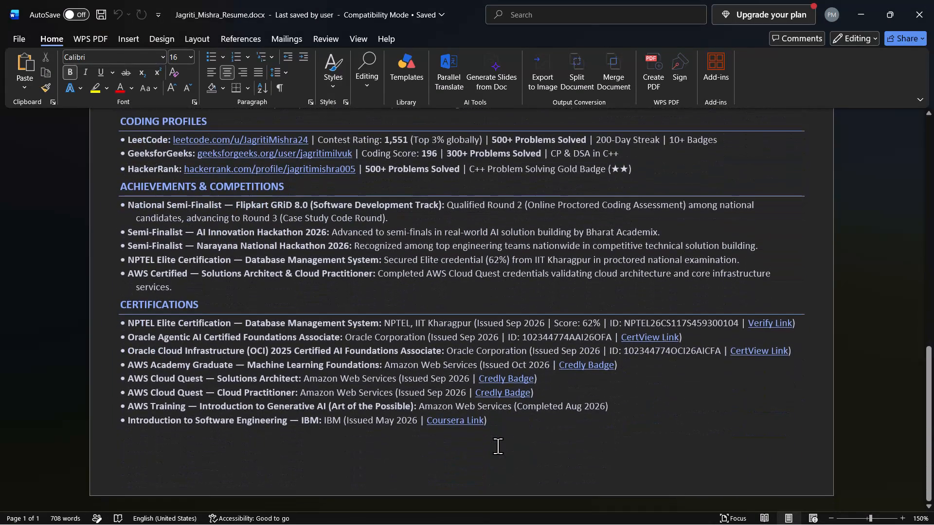
{"action": "scroll", "coordinate": [498, 446], "scroll_direction": "up", "scroll_amount": 3}
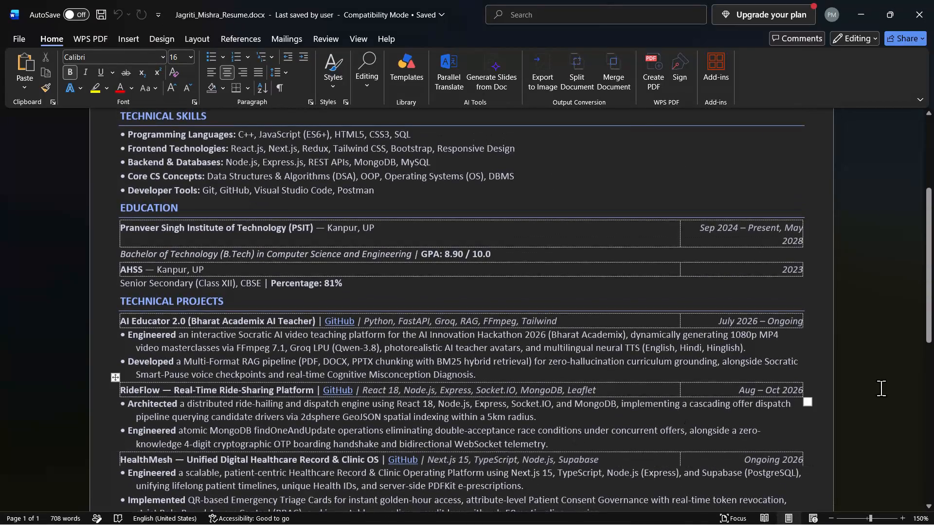
{"action": "left_click", "coordinate": [885, 385]}
{"action": "scroll", "coordinate": [650, 378], "scroll_direction": "down", "scroll_amount": 3}
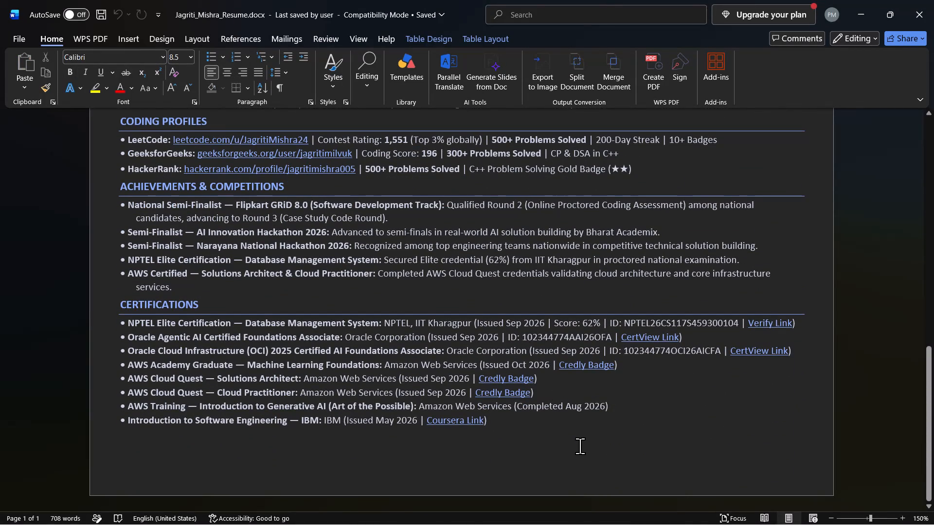
{"action": "scroll", "coordinate": [580, 446], "scroll_direction": "up", "scroll_amount": 3}
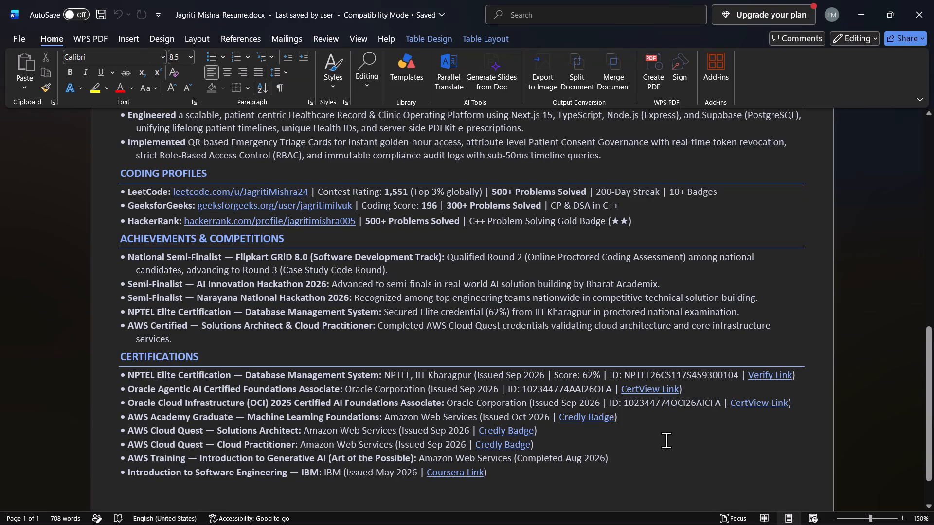
Delete the bracketed stars after C++ Problem Solving Gold Badge in the HackerRank entry.
{"action": "left_click_drag", "start_coordinate": [607, 223], "coordinate": [622, 223]}
{"action": "left_click_drag", "start_coordinate": [622, 223], "coordinate": [659, 222]}
{"action": "key", "text": "BackSpace"}
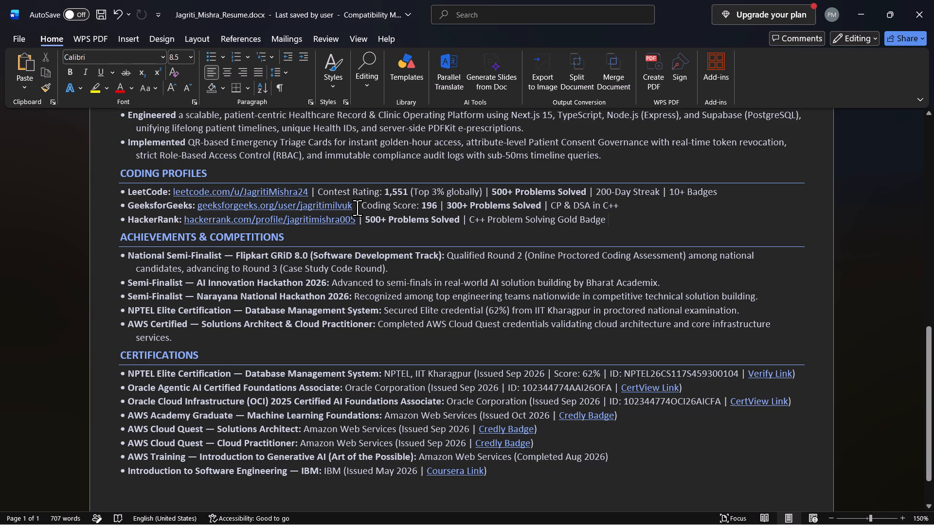
Delete the Coding Score item with its separator from the GeeksforGeeks entry.
{"action": "left_click_drag", "start_coordinate": [357, 208], "coordinate": [442, 203]}
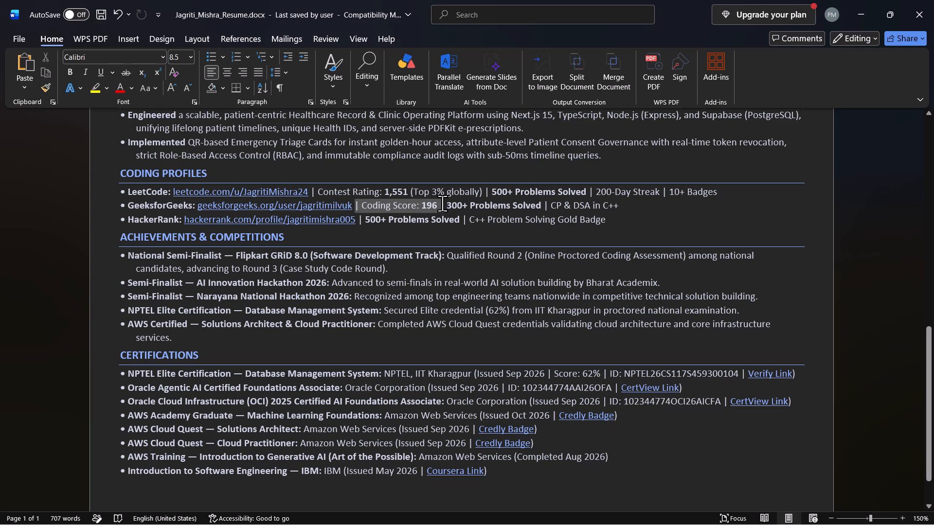
{"action": "left_click_drag", "start_coordinate": [442, 203], "coordinate": [438, 205]}
{"action": "key", "text": "BackSpace"}
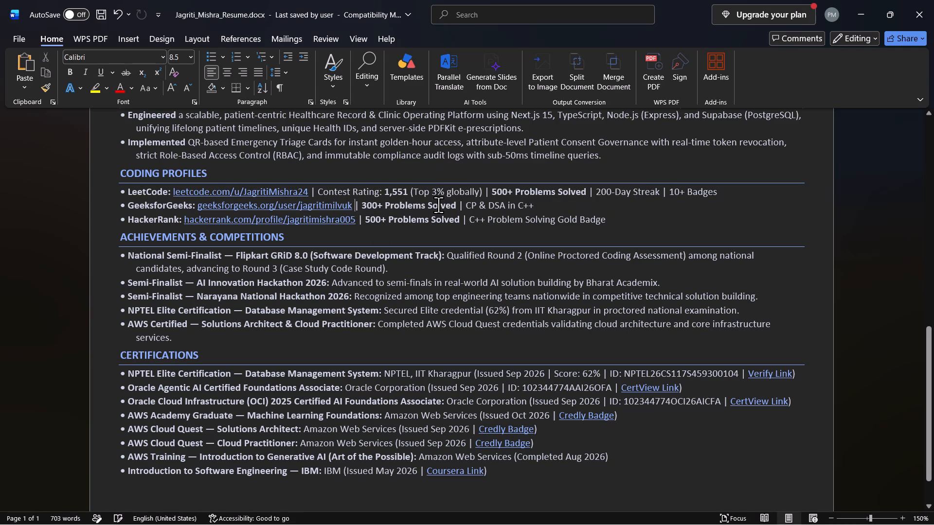
Replace the long dash with a hyphen in the title of all five Achievements & Competitions entries.
{"action": "left_click", "coordinate": [232, 254]}
{"action": "key", "text": "BackSpace"}
{"action": "key", "text": "minus"}
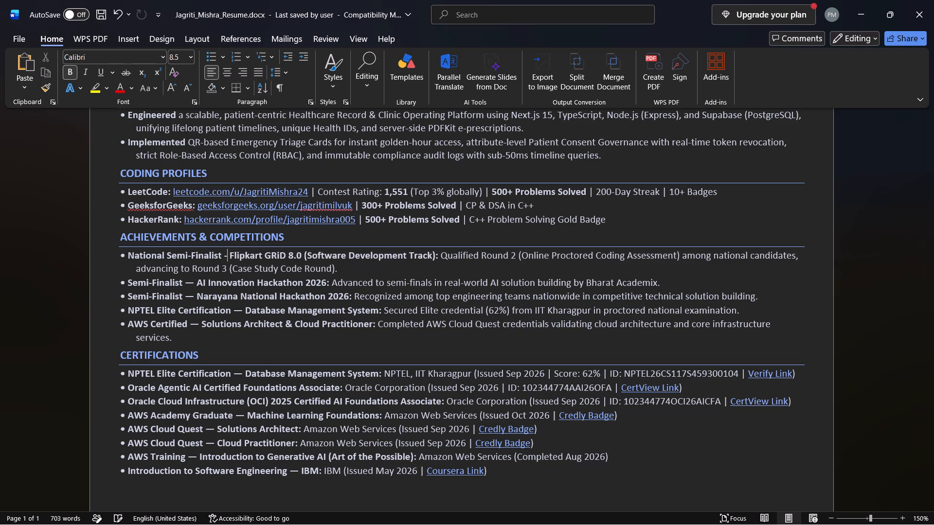
{"action": "left_click", "coordinate": [194, 280]}
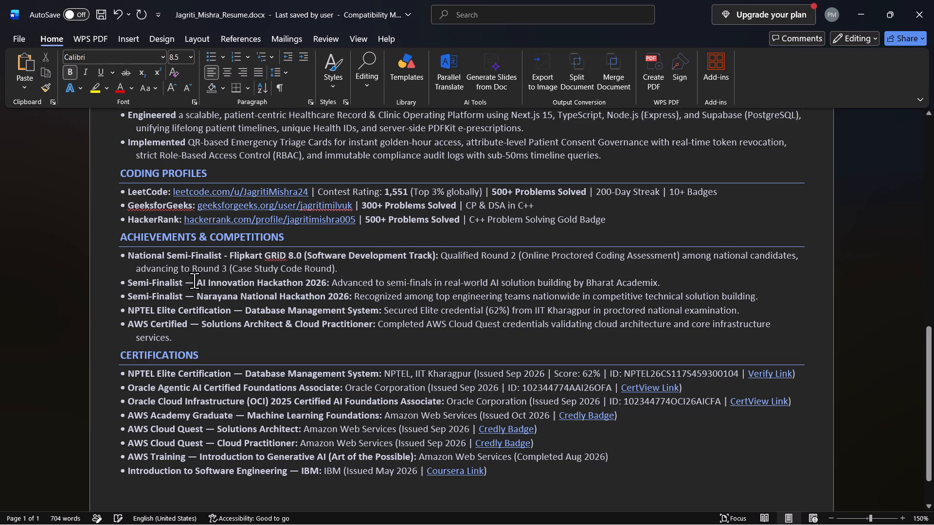
{"action": "key", "text": "BackSpace"}
{"action": "key", "text": "minus"}
{"action": "left_click", "coordinate": [195, 301]}
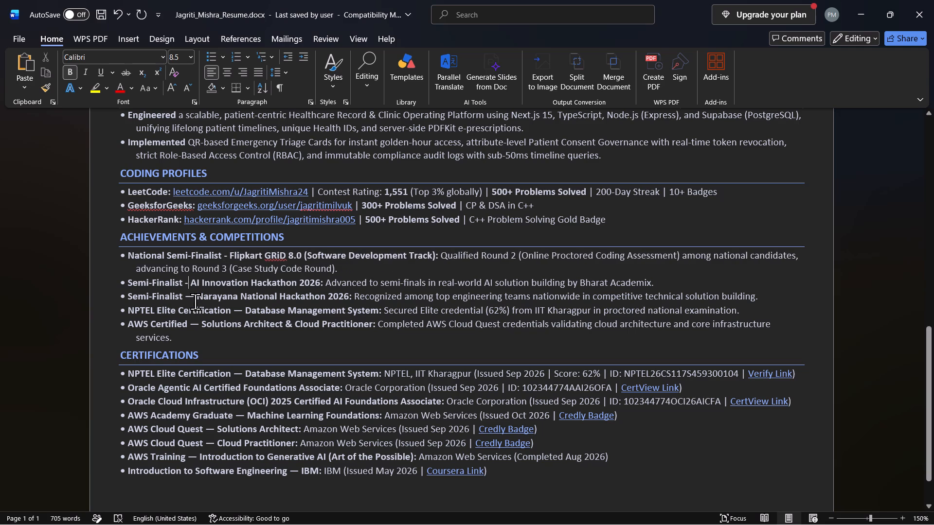
{"action": "key", "text": "BackSpace"}
{"action": "key", "text": "minus"}
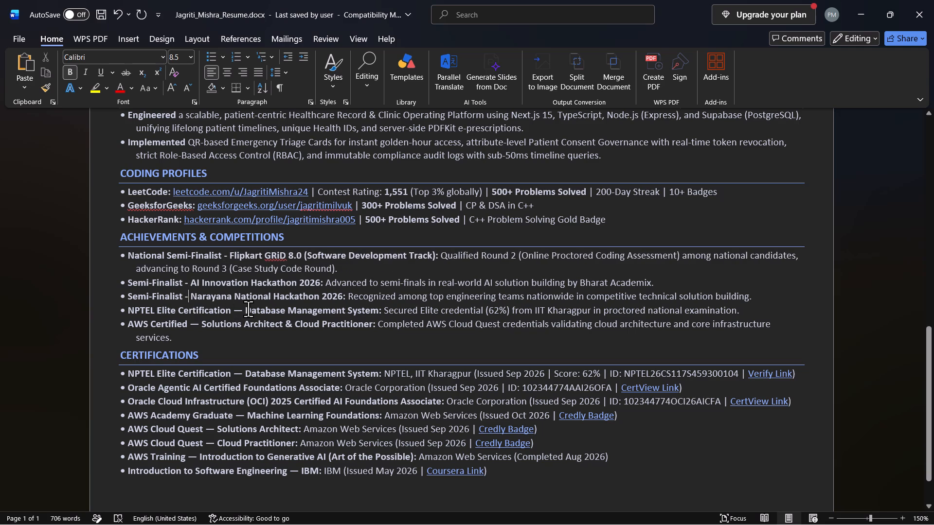
{"action": "left_click", "coordinate": [243, 310]}
{"action": "key", "text": "BackSpace"}
{"action": "key", "text": "minus"}
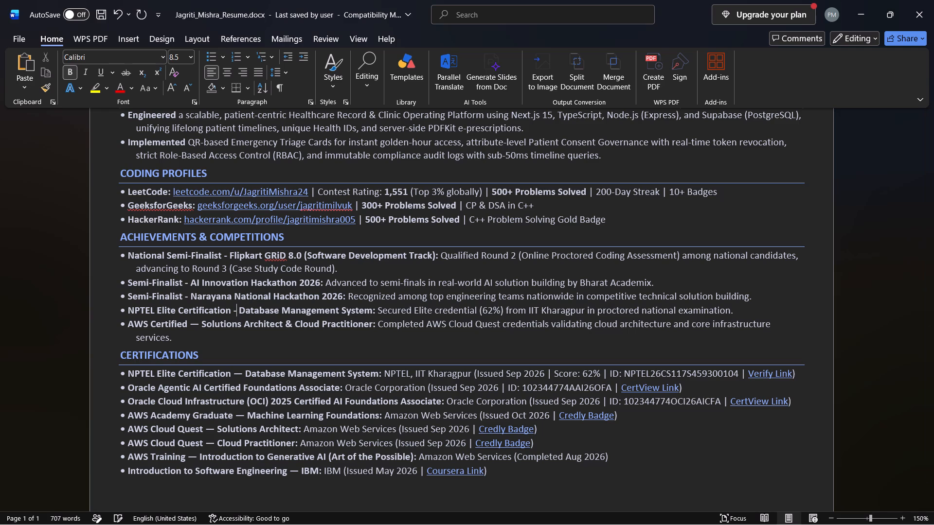
{"action": "left_click", "coordinate": [199, 326]}
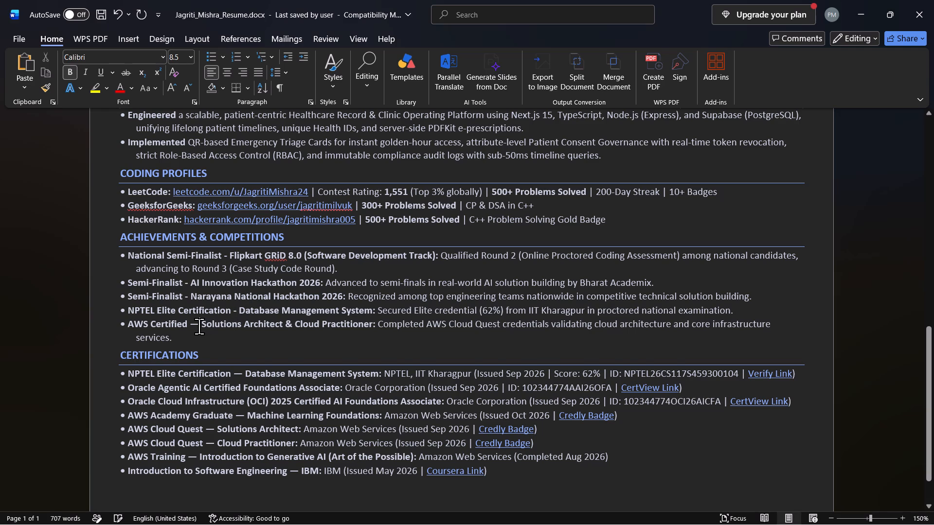
{"action": "key", "text": "BackSpace"}
{"action": "key", "text": "minus"}
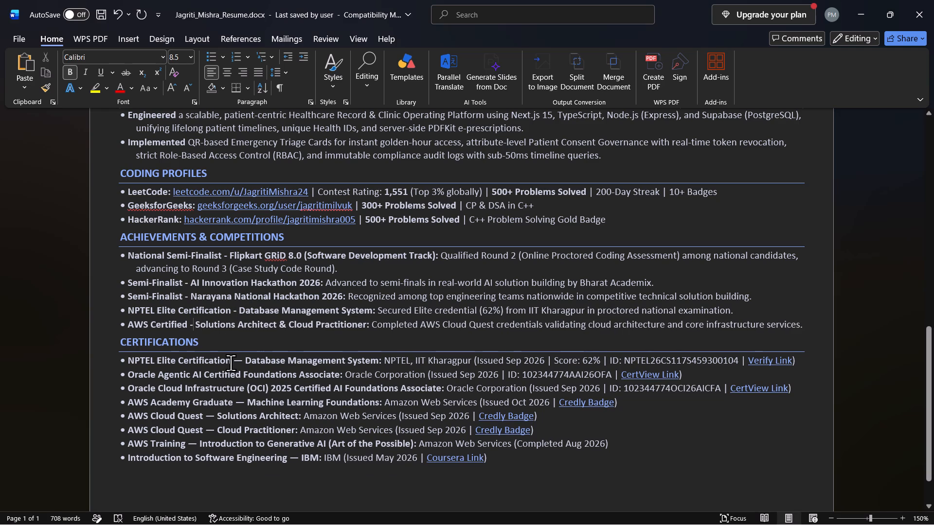
Replace the long dash with a spaced hyphen in the NPTEL Elite Certification and AWS Academy Graduate entries under Certifications.
{"action": "left_click", "coordinate": [241, 361]}
{"action": "key", "text": "BackSpace"}
{"action": "key", "text": "minus"}
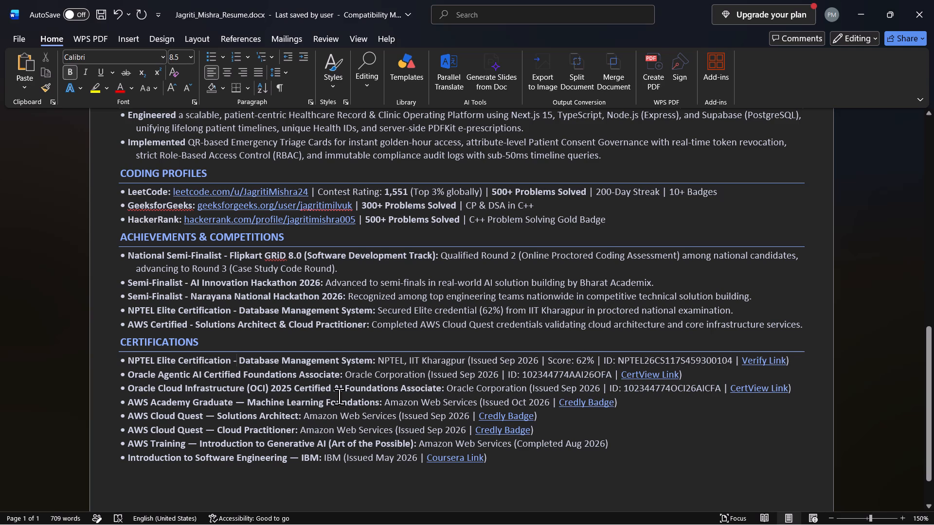
{"action": "left_click", "coordinate": [246, 402]}
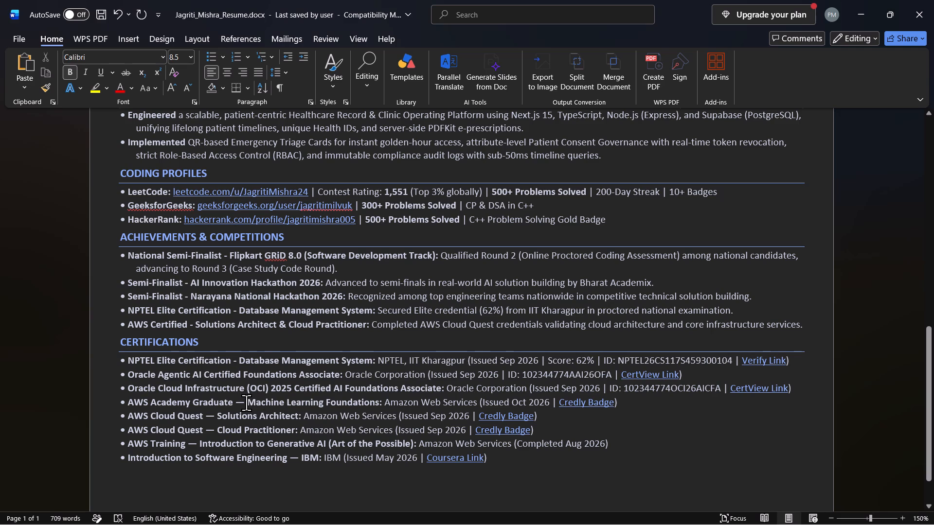
{"action": "key", "text": "BackSpace"}
{"action": "key", "text": "minus"}
{"action": "key", "text": "BackSpace"}
{"action": "key", "text": "BackSpace"}
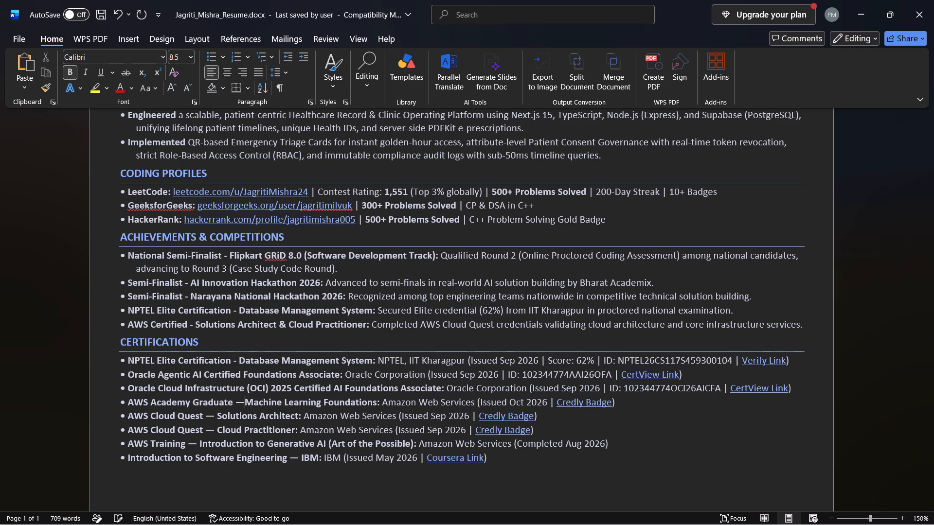
{"action": "key", "text": "minus"}
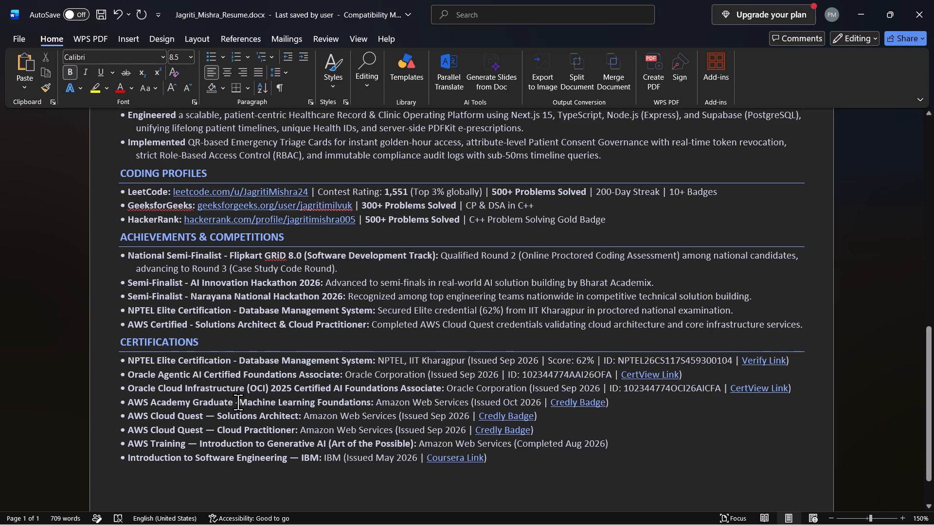
{"action": "key", "text": "space"}
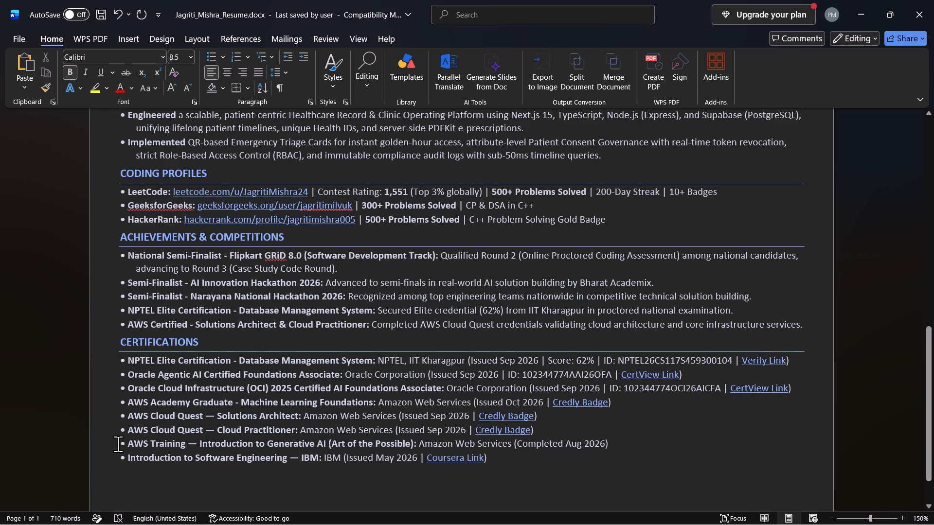
Delete the AWS Training - Introduction to Generative AI entry from Certifications.
{"action": "left_click_drag", "start_coordinate": [118, 444], "coordinate": [626, 441]}
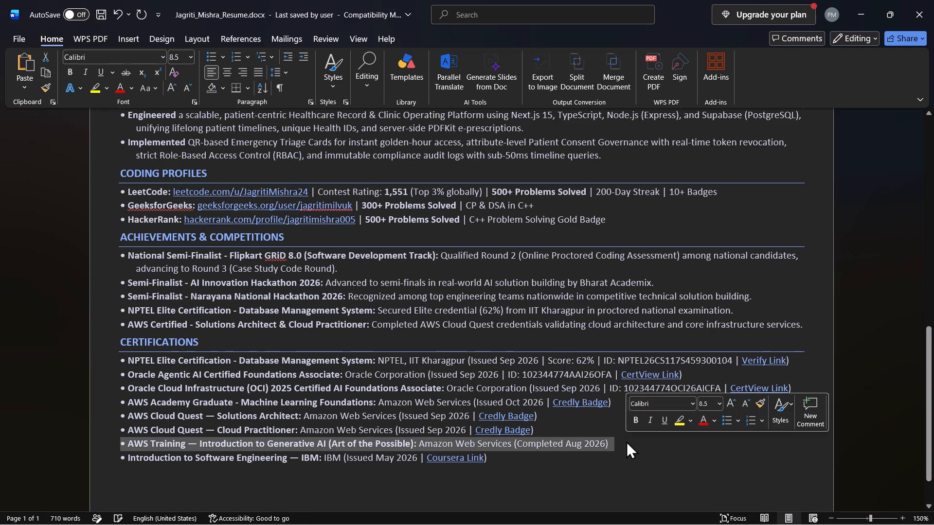
{"action": "key", "text": "BackSpace"}
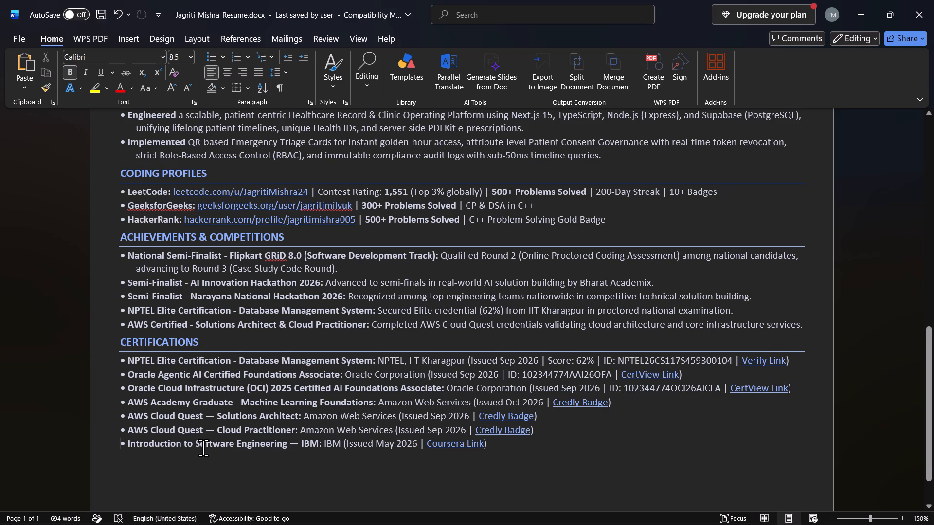
Replace the long dash with a hyphen in the Introduction to Software Engineering and both AWS Cloud Quest entries under Certifications.
{"action": "left_click", "coordinate": [298, 444]}
{"action": "key", "text": "BackSpace"}
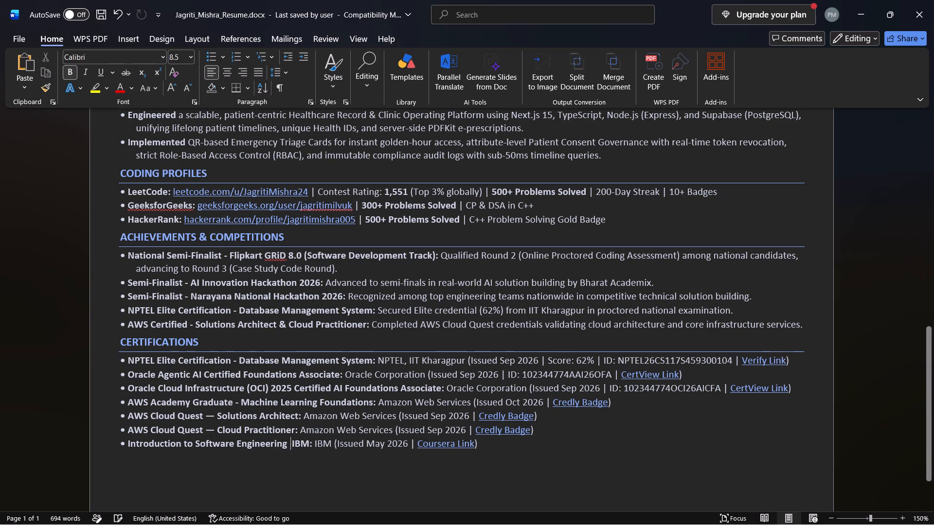
{"action": "key", "text": "minus"}
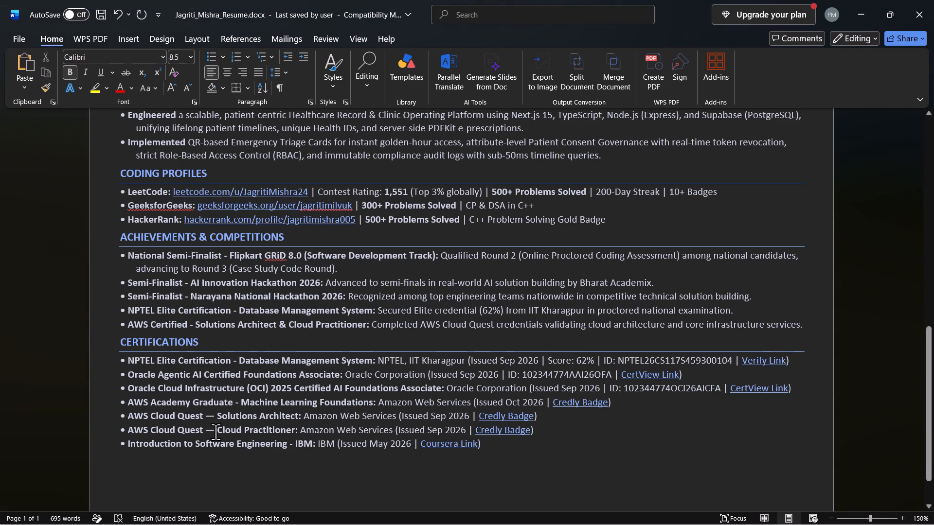
{"action": "left_click", "coordinate": [216, 432]}
{"action": "key", "text": "BackSpace"}
{"action": "key", "text": "minus"}
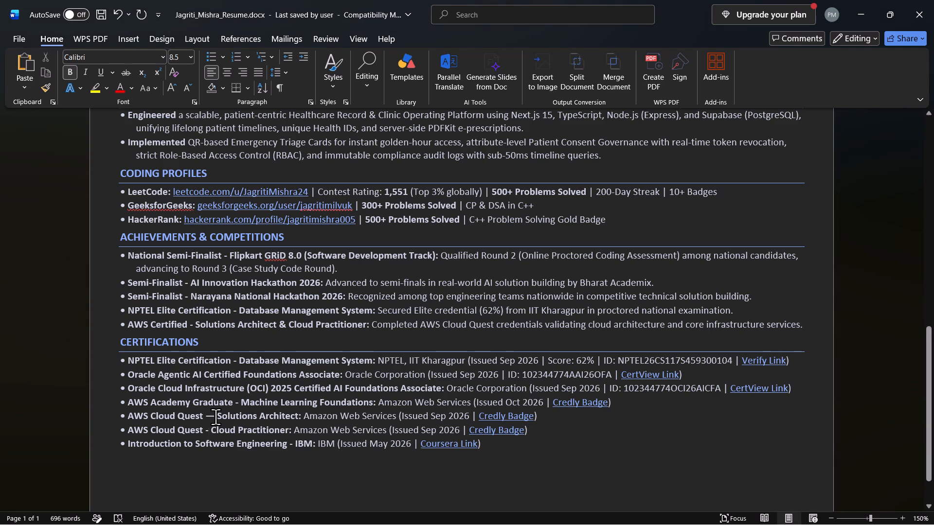
{"action": "left_click", "coordinate": [216, 417]}
{"action": "key", "text": "BackSpace"}
{"action": "key", "text": "minus"}
{"action": "key", "text": "BackSpace"}
{"action": "key", "text": "BackSpace"}
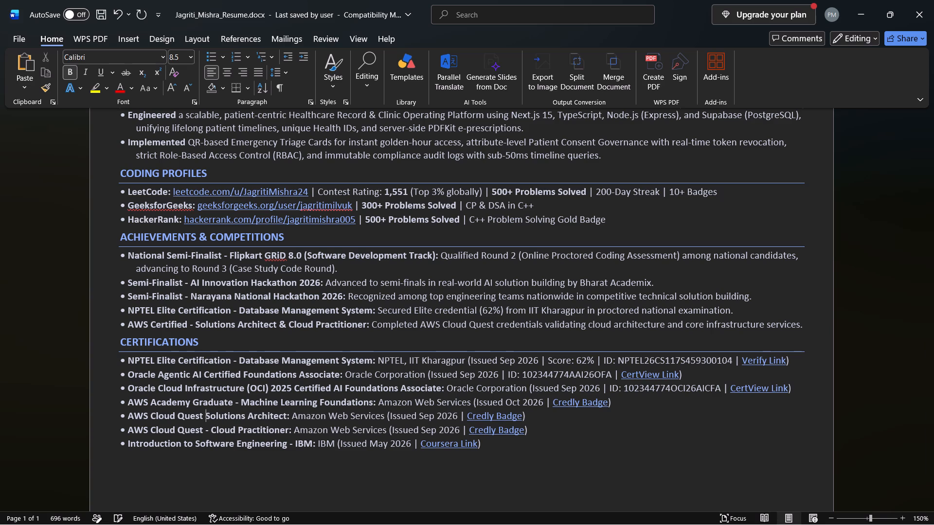
{"action": "key", "text": "minus"}
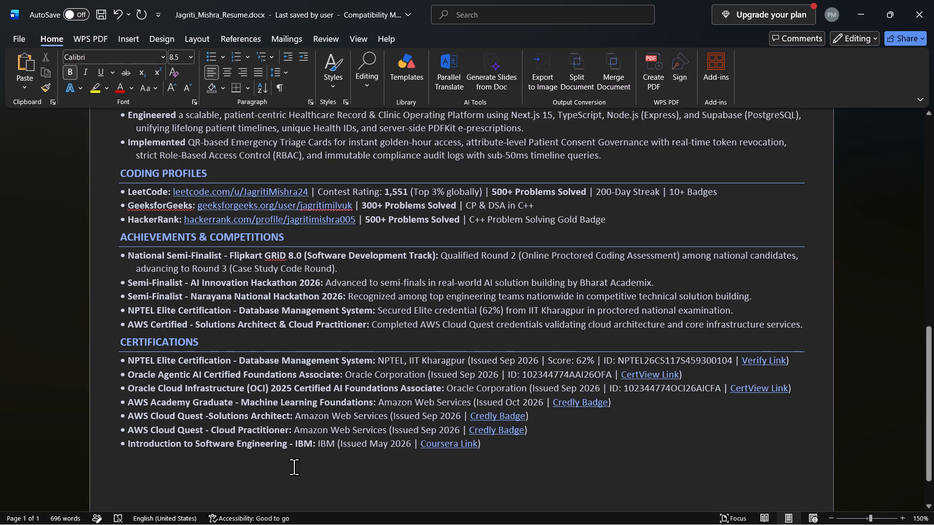
Delete the Semi-Finalist - Narayana National Hackathon 2026 entry from Achievements & Competitions.
{"action": "scroll", "coordinate": [301, 482], "scroll_direction": "up", "scroll_amount": 1}
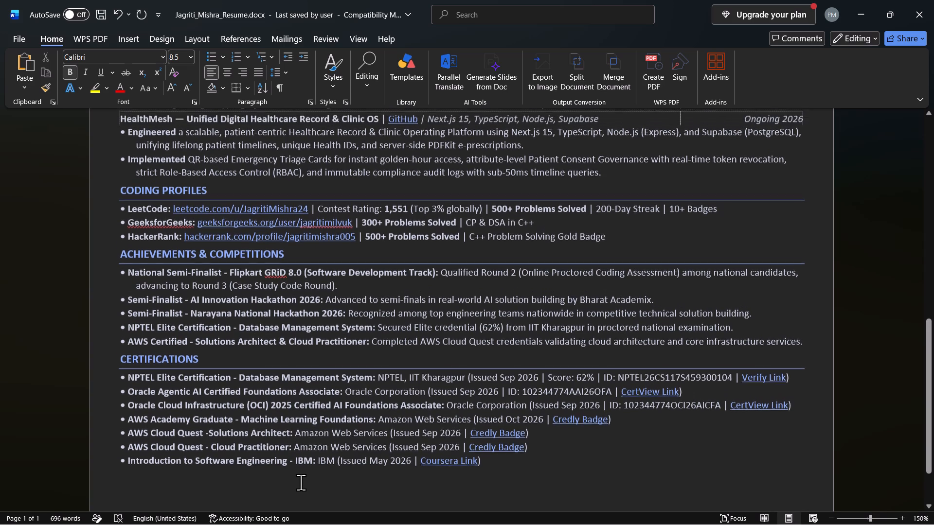
{"action": "scroll", "coordinate": [301, 482], "scroll_direction": "up", "scroll_amount": 2}
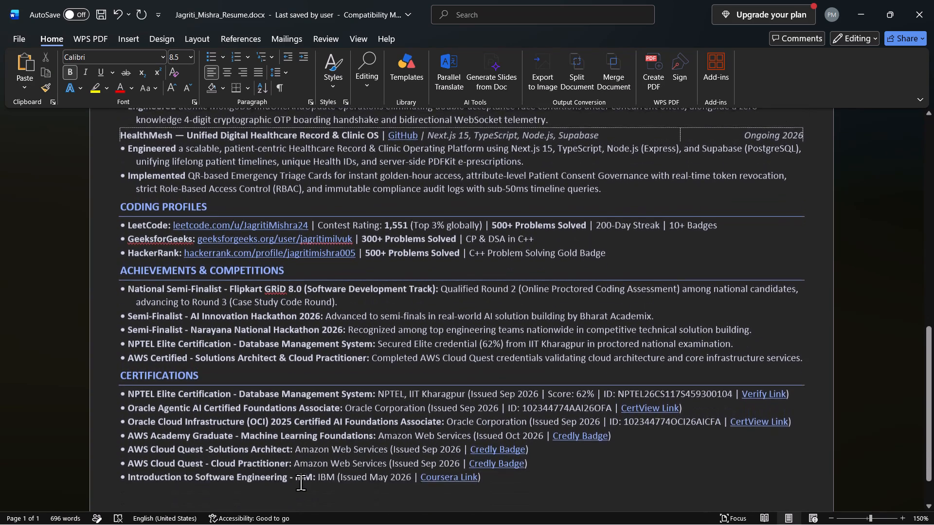
{"action": "scroll", "coordinate": [301, 482], "scroll_direction": "up", "scroll_amount": 2}
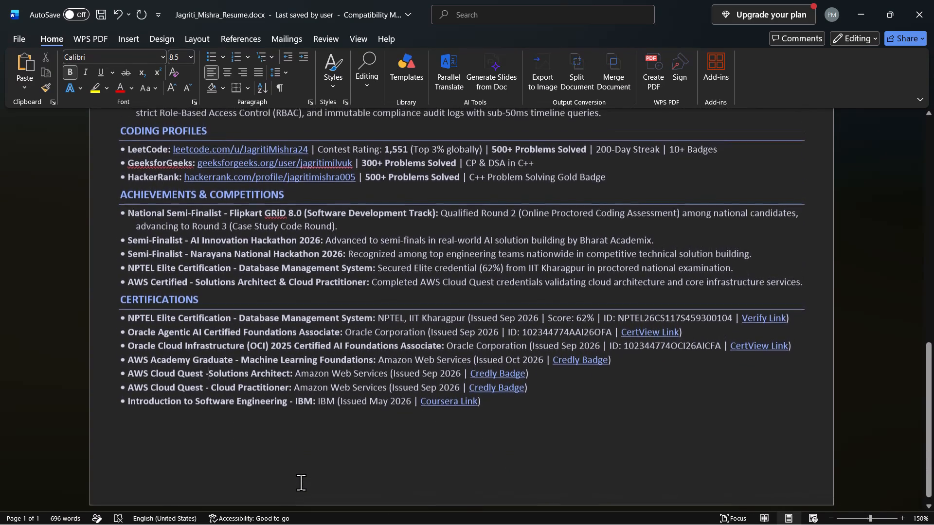
{"action": "scroll", "coordinate": [301, 482], "scroll_direction": "up", "scroll_amount": 1}
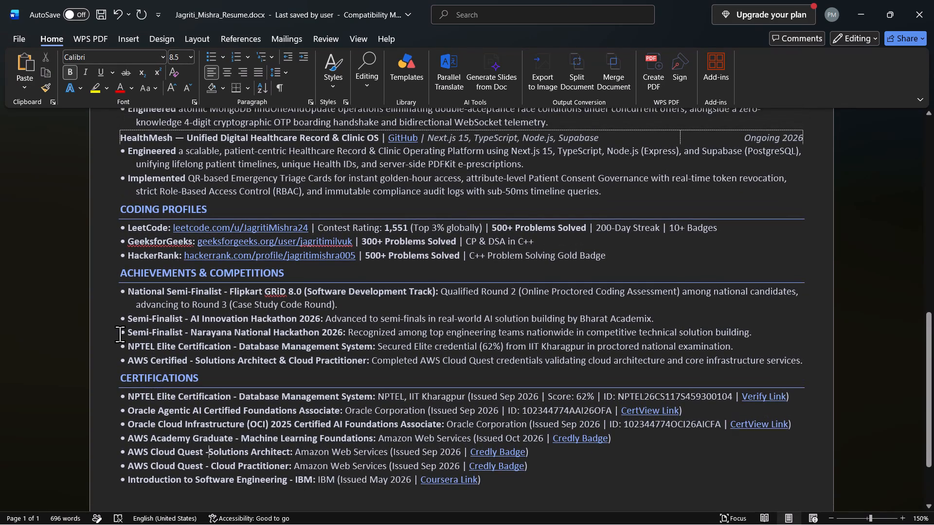
{"action": "left_click_drag", "start_coordinate": [120, 331], "coordinate": [761, 335]}
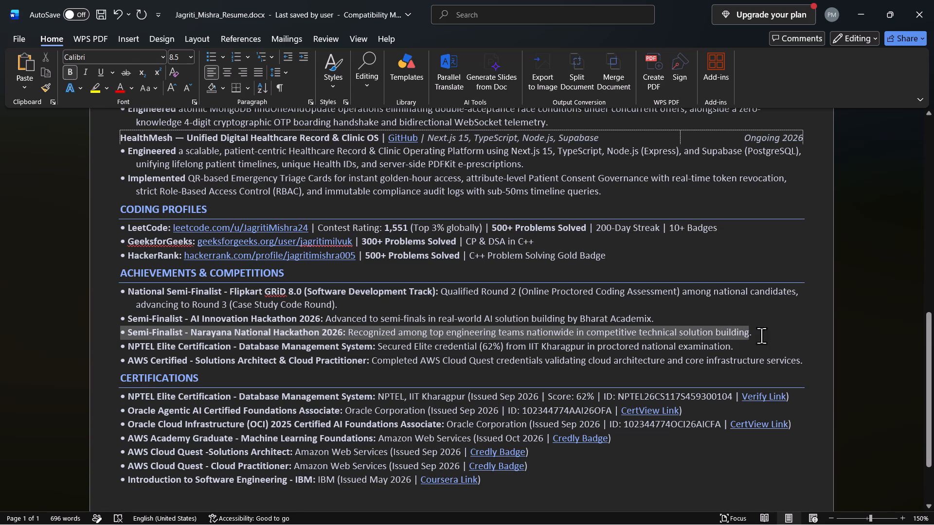
{"action": "left_click_drag", "start_coordinate": [761, 335], "coordinate": [768, 329]}
{"action": "key", "text": "BackSpace"}
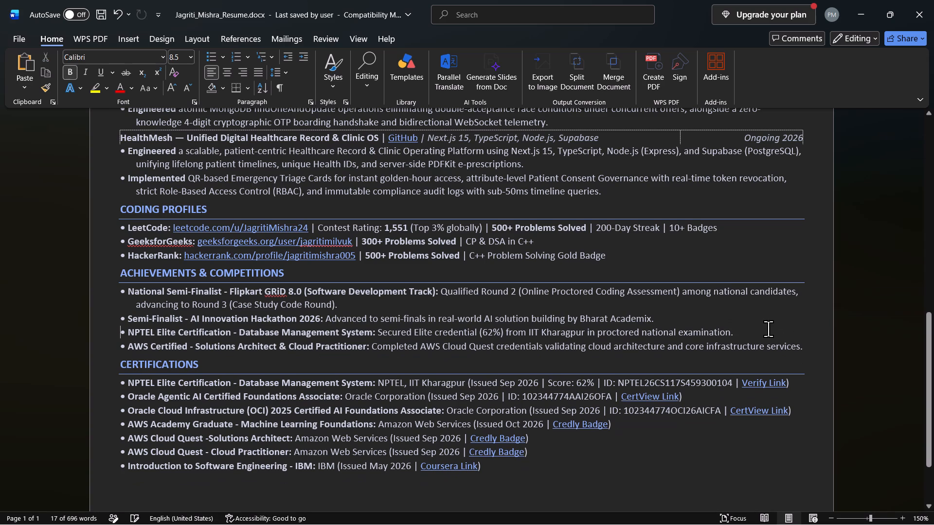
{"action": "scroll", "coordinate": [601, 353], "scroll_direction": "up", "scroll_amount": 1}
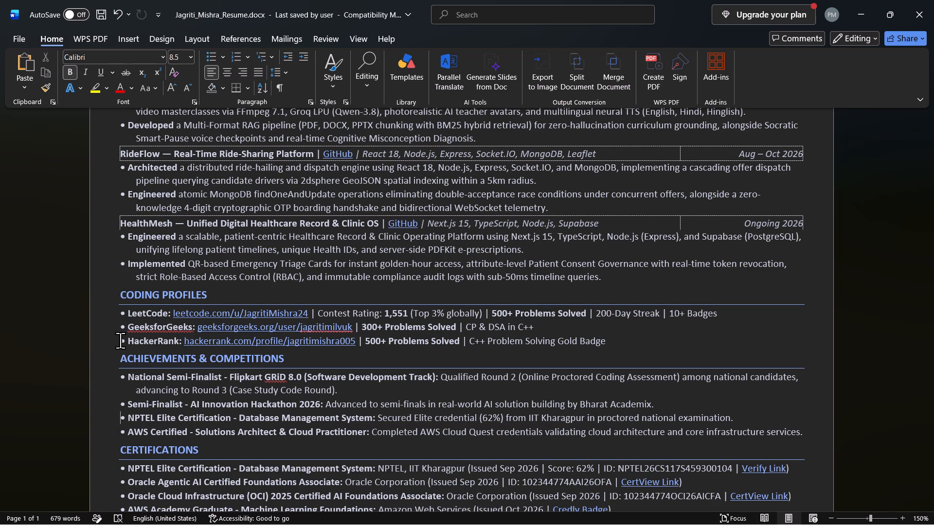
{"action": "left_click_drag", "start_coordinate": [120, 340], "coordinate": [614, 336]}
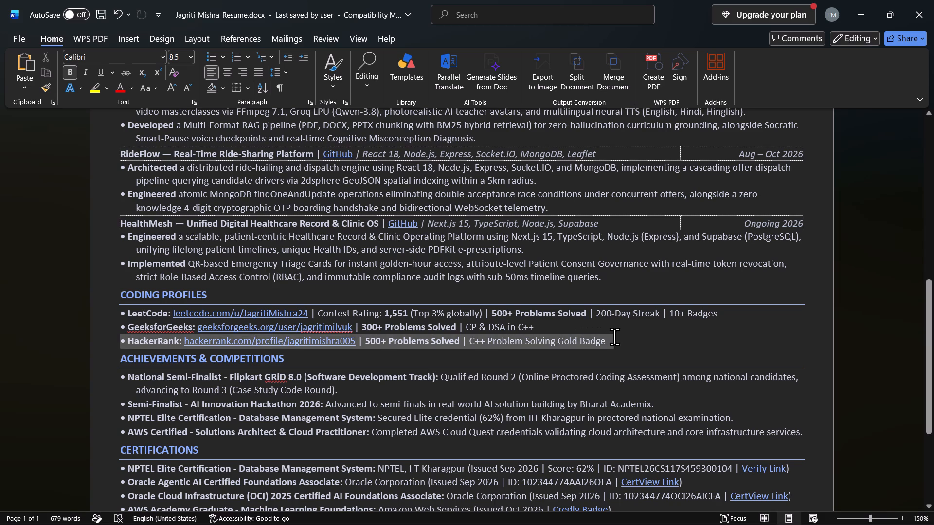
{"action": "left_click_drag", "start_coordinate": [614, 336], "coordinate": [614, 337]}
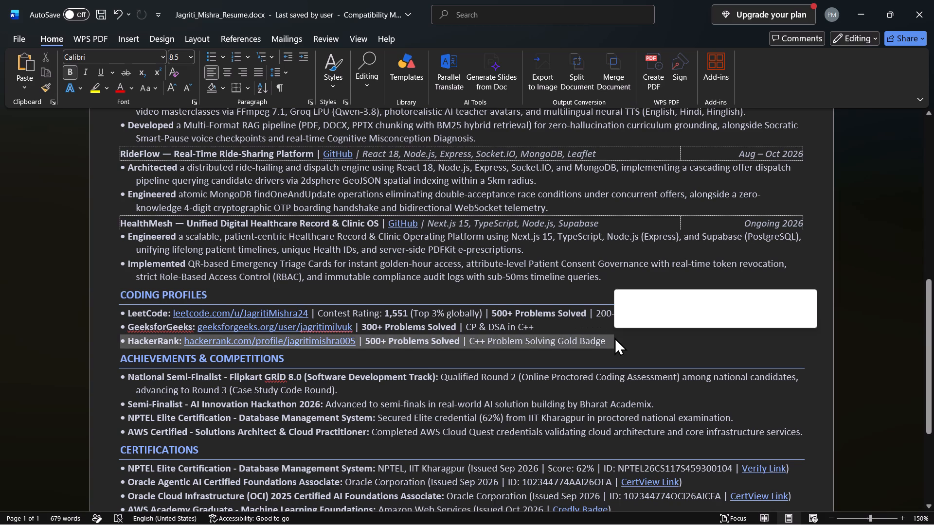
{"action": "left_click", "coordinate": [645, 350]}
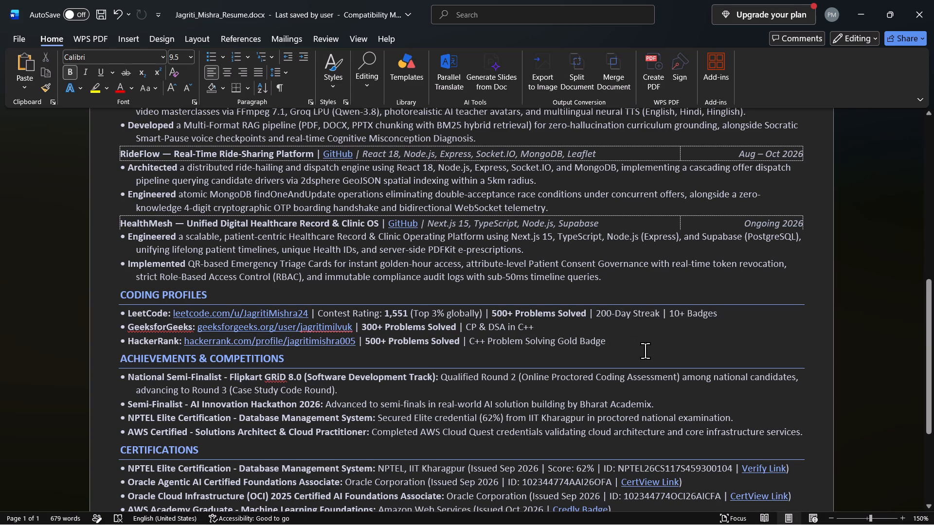
Remove the semicolon after Flipkart GRiD 8.0 in the Career Objective, keeping a single space before "seeking".
{"action": "scroll", "coordinate": [645, 350], "scroll_direction": "up", "scroll_amount": 2}
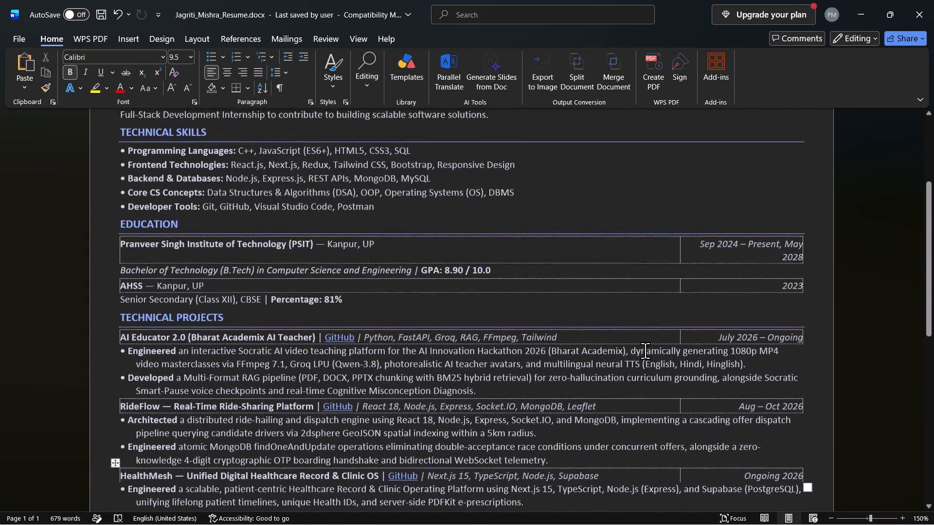
{"action": "scroll", "coordinate": [645, 350], "scroll_direction": "up", "scroll_amount": 2}
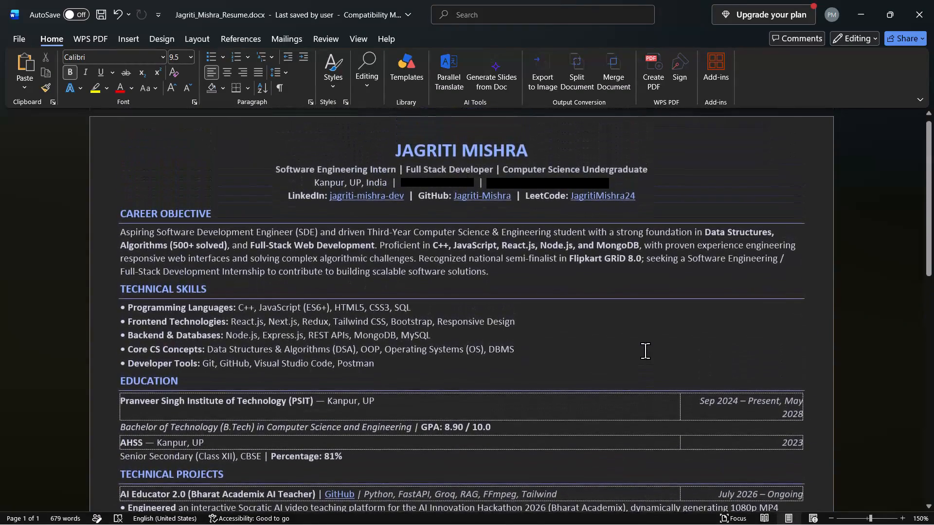
{"action": "scroll", "coordinate": [645, 350], "scroll_direction": "up", "scroll_amount": 2}
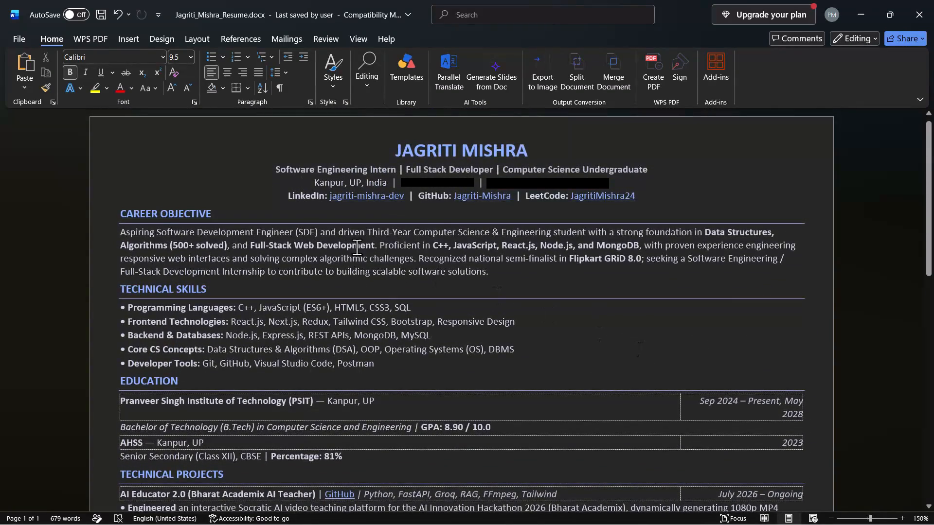
{"action": "scroll", "coordinate": [494, 336], "scroll_direction": "down", "scroll_amount": 1}
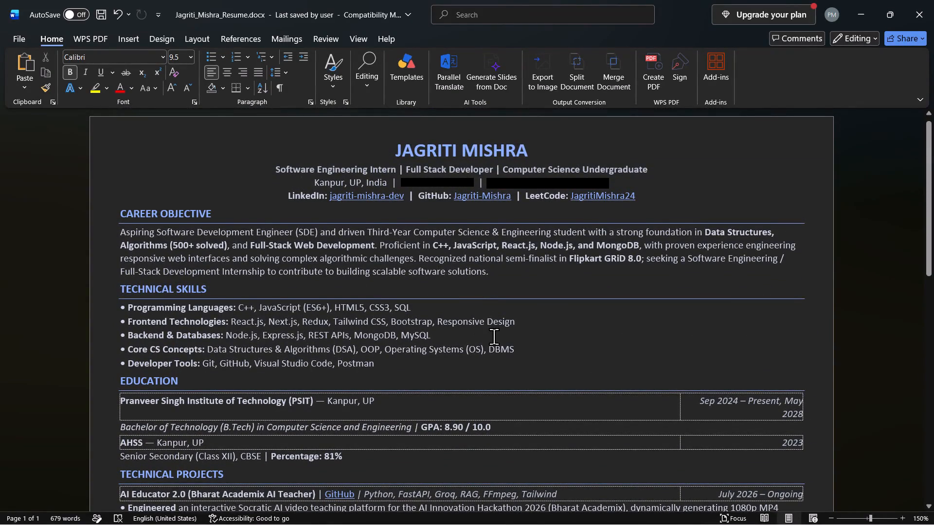
{"action": "scroll", "coordinate": [494, 336], "scroll_direction": "down", "scroll_amount": 2}
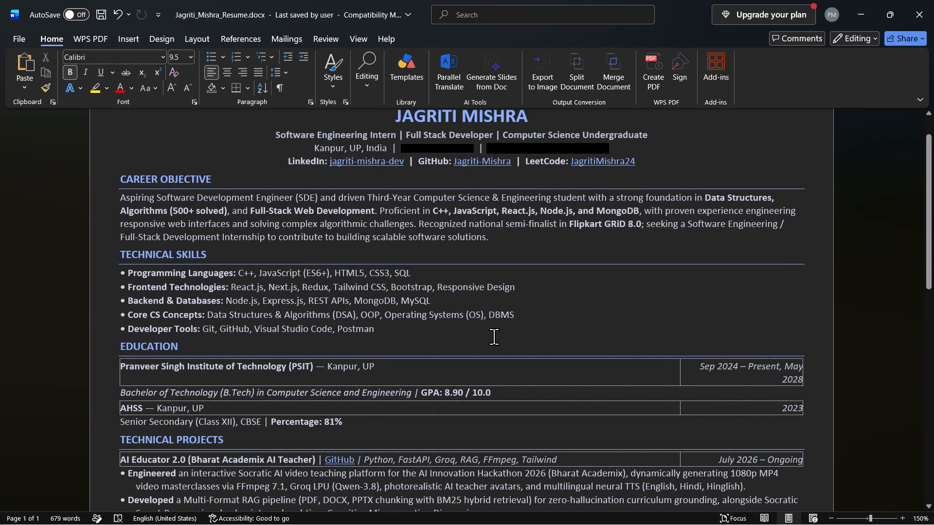
{"action": "scroll", "coordinate": [494, 336], "scroll_direction": "down", "scroll_amount": 3}
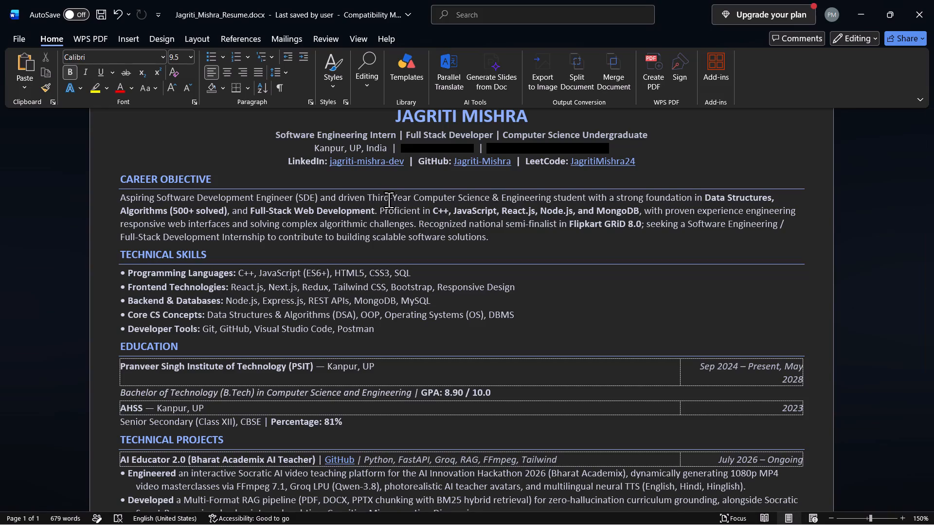
{"action": "left_click", "coordinate": [646, 227]}
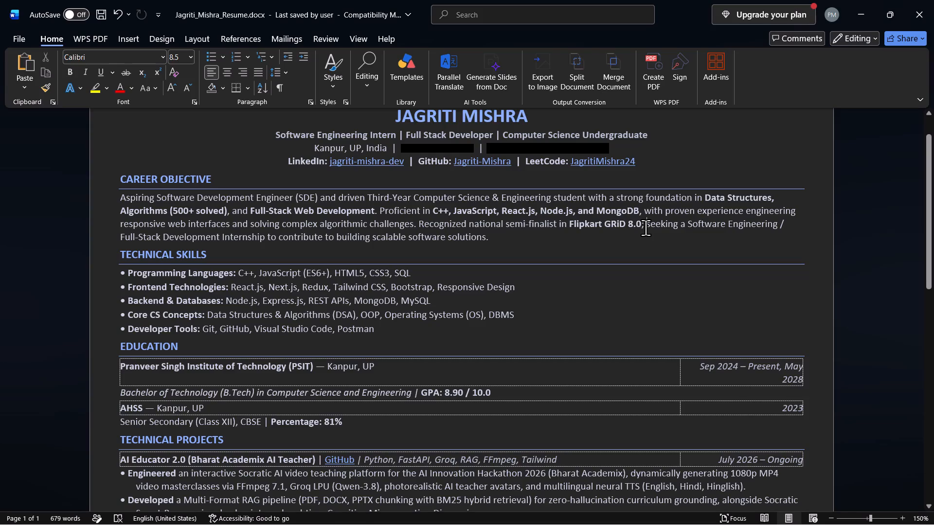
{"action": "key", "text": "BackSpace"}
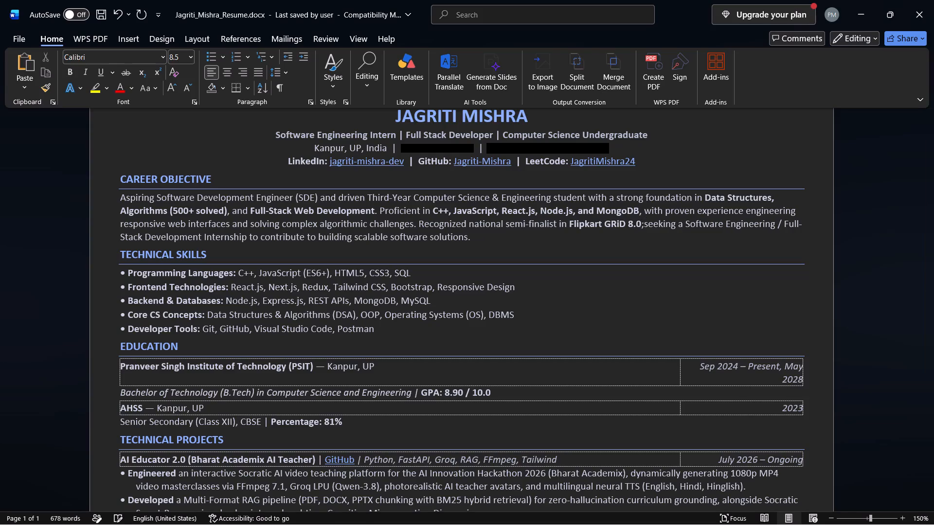
{"action": "key", "text": "BackSpace"}
{"action": "key", "text": "space"}
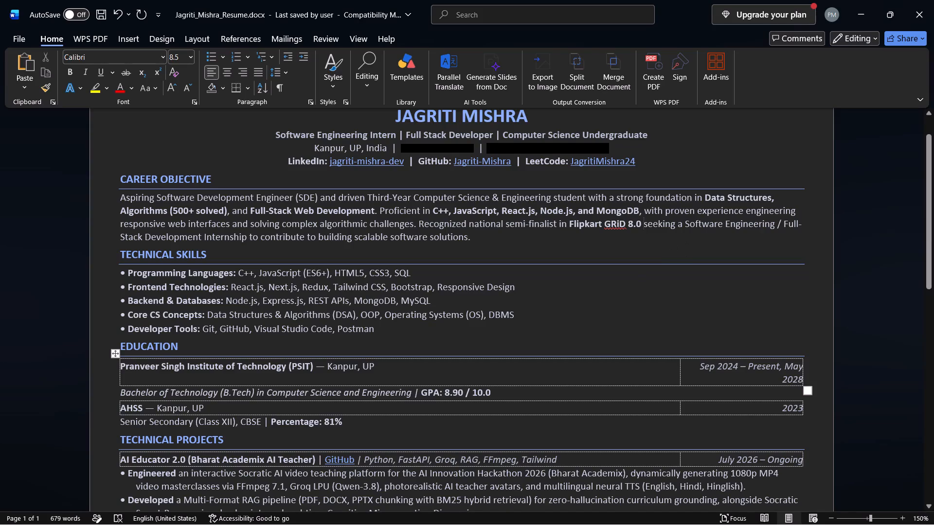
Set the technology list in the AI Educator 2.0 project heading to Calibri (Headings) and remove its italics.
{"action": "scroll", "coordinate": [596, 365], "scroll_direction": "down", "scroll_amount": 2}
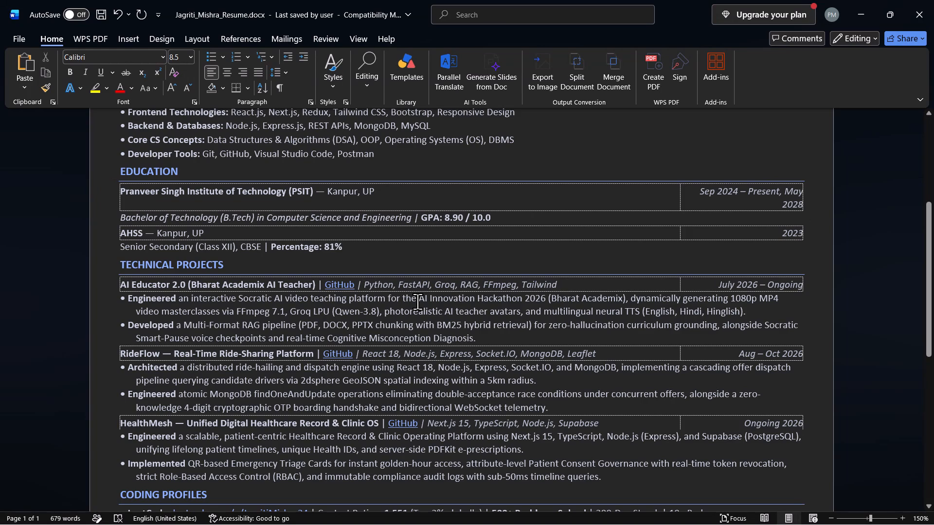
{"action": "scroll", "coordinate": [417, 301], "scroll_direction": "down", "scroll_amount": 1}
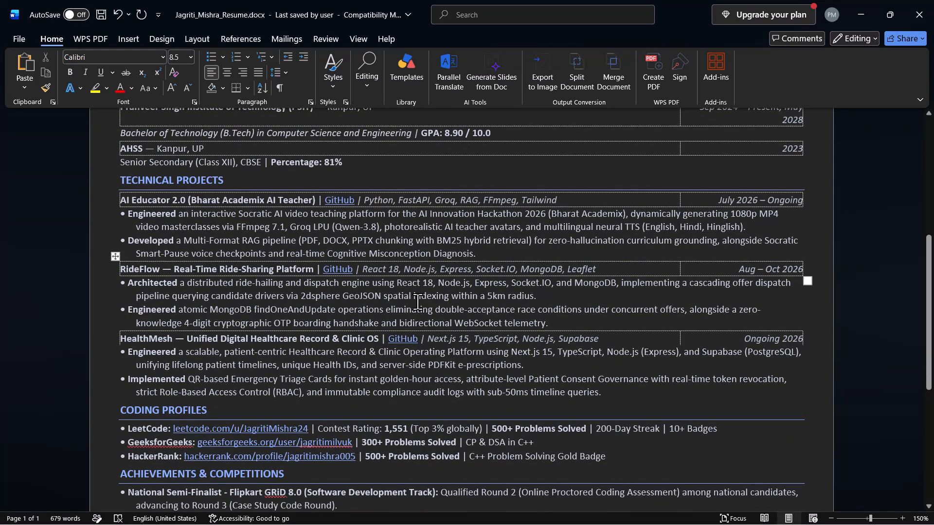
{"action": "scroll", "coordinate": [417, 301], "scroll_direction": "down", "scroll_amount": 1}
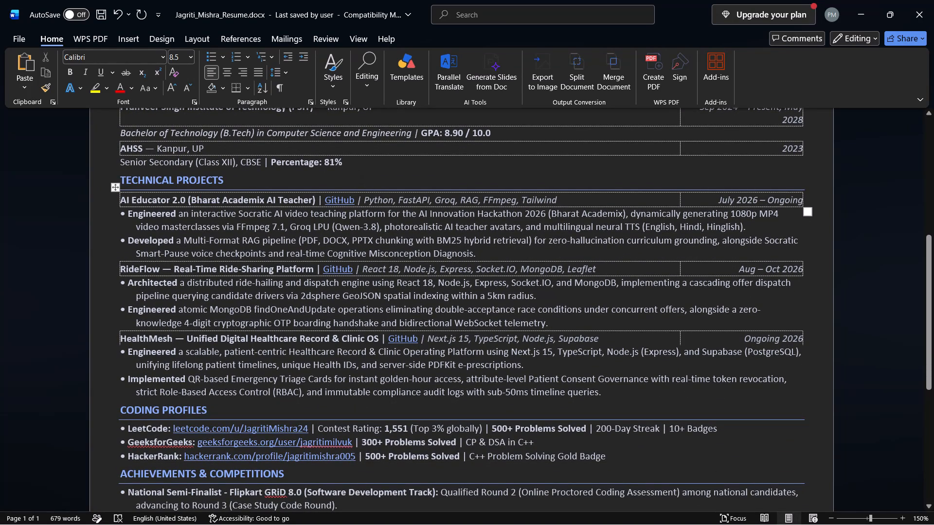
{"action": "left_click_drag", "start_coordinate": [357, 201], "coordinate": [601, 200]}
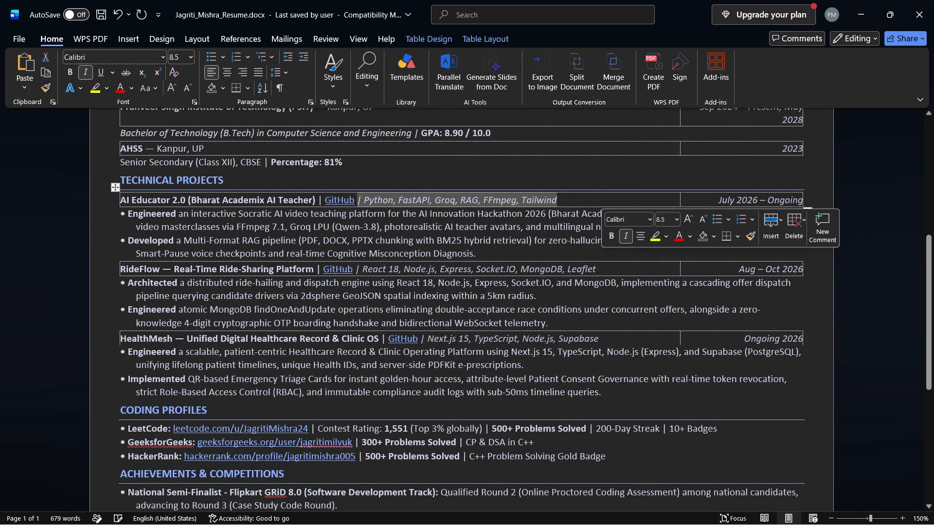
{"action": "left_click", "coordinate": [650, 222]}
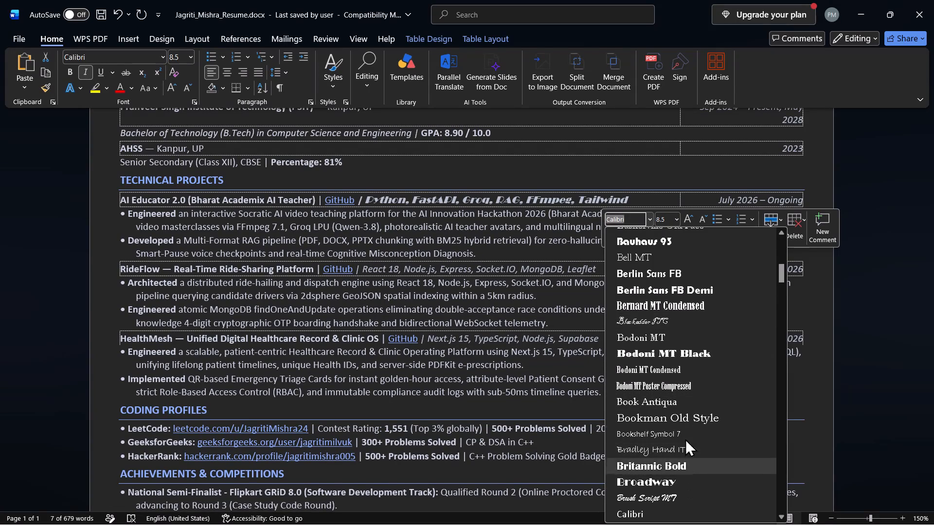
{"action": "scroll", "coordinate": [693, 298], "scroll_direction": "up", "scroll_amount": 1}
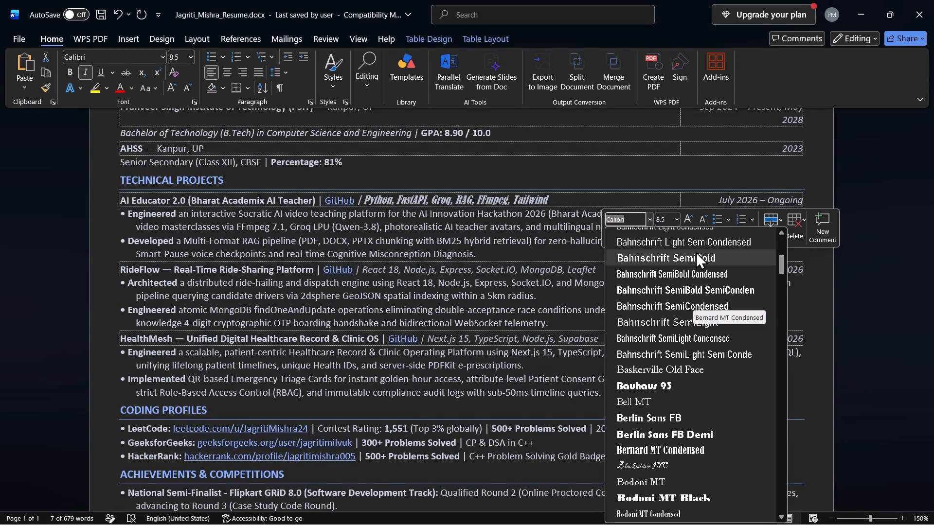
{"action": "scroll", "coordinate": [670, 265], "scroll_direction": "up", "scroll_amount": 5}
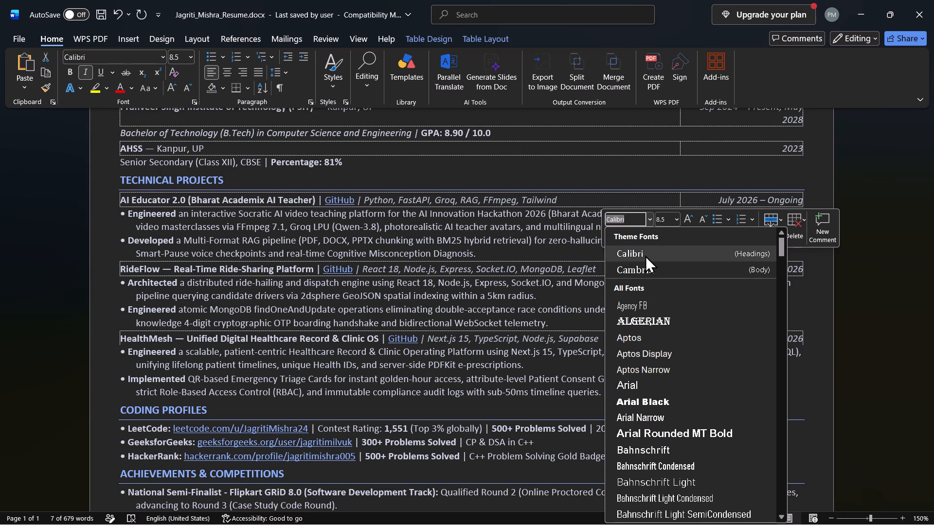
{"action": "left_click", "coordinate": [645, 255]}
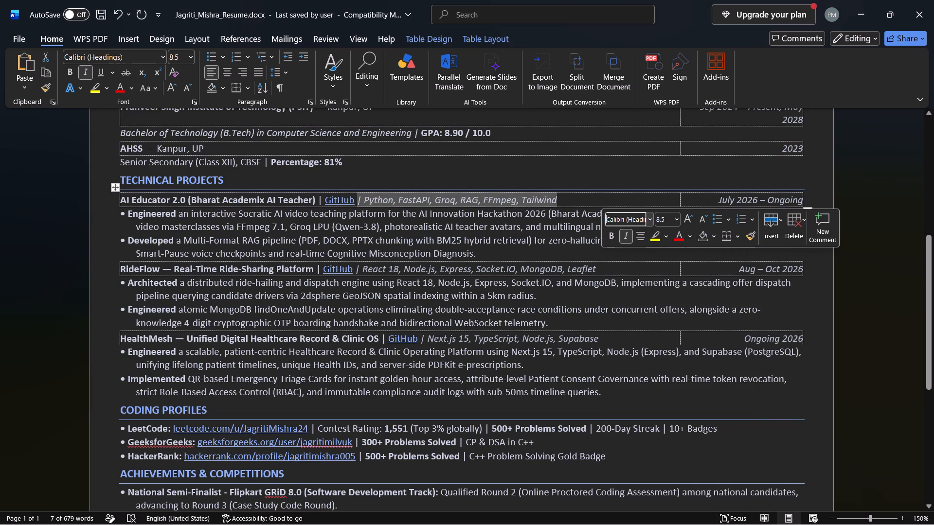
{"action": "left_click", "coordinate": [626, 237]}
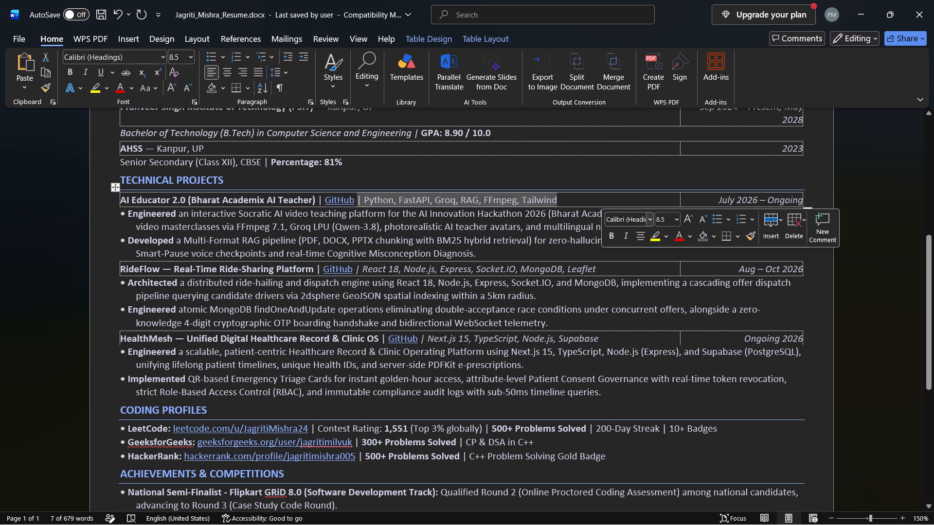
Set the technology list in the RideFlow project heading to Calibri (Headings) and remove its italics.
{"action": "left_click_drag", "start_coordinate": [355, 271], "coordinate": [373, 271]}
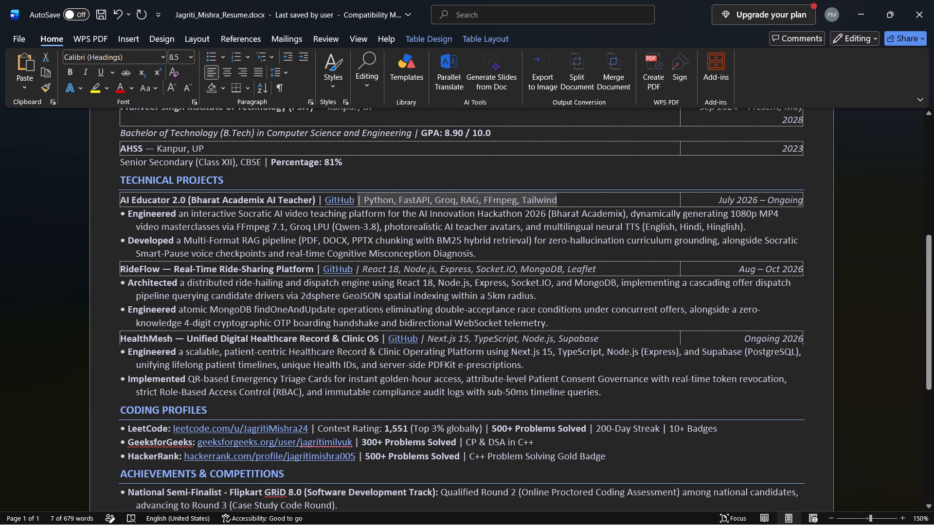
{"action": "left_click_drag", "start_coordinate": [373, 271], "coordinate": [656, 270]}
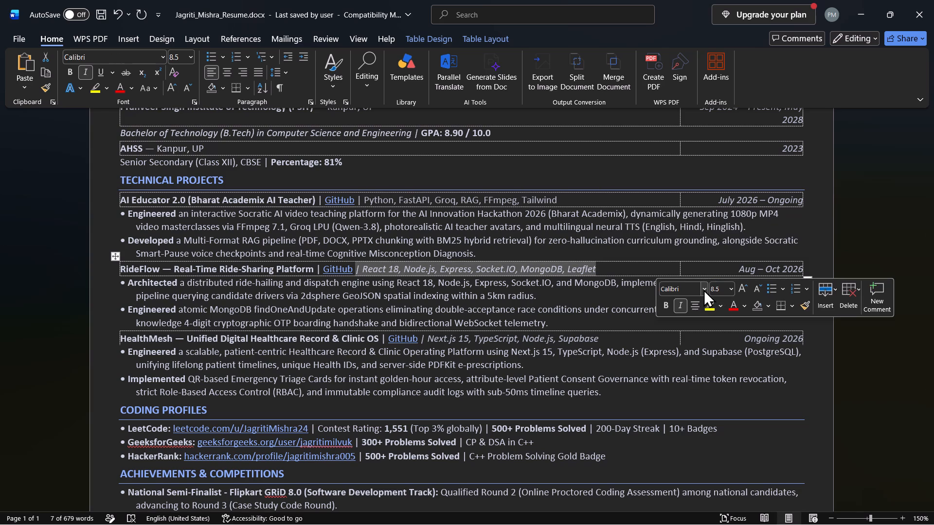
{"action": "left_click", "coordinate": [702, 289]}
{"action": "scroll", "coordinate": [697, 168], "scroll_direction": "up", "scroll_amount": 5}
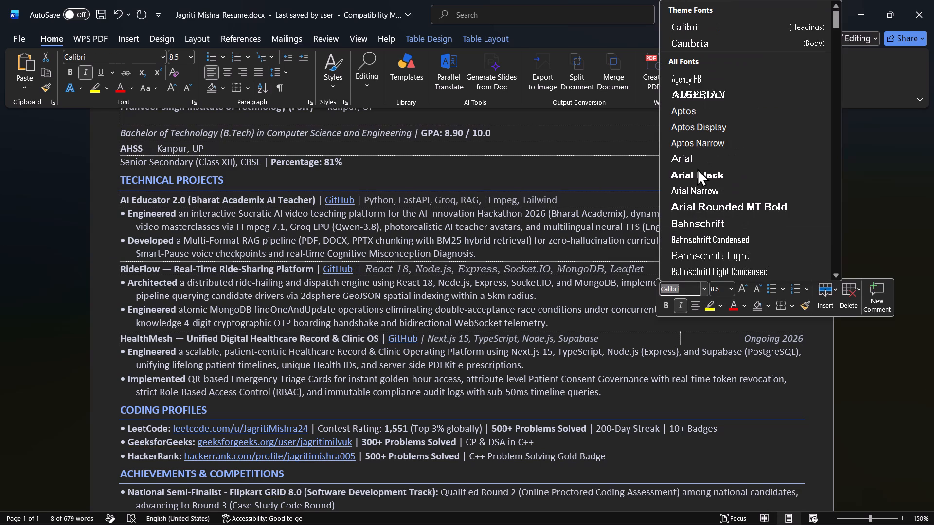
{"action": "left_click", "coordinate": [715, 27]}
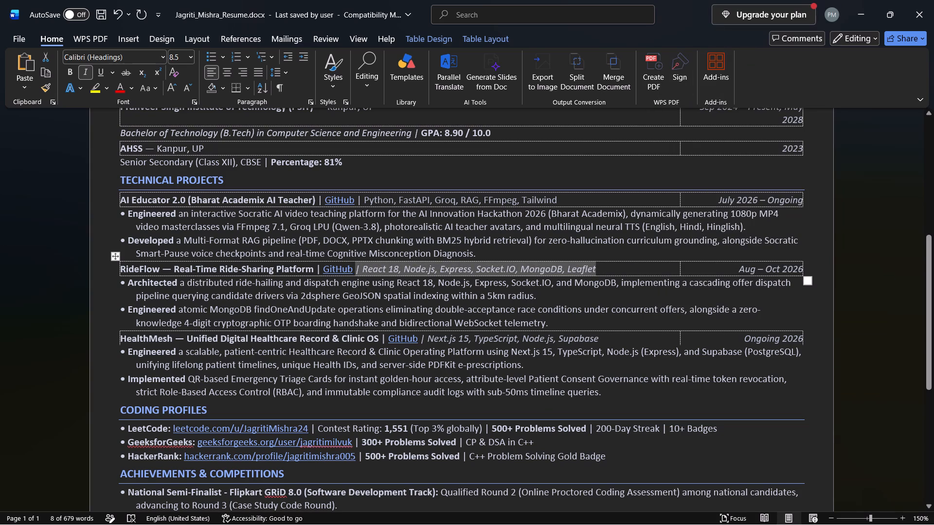
{"action": "left_click_drag", "start_coordinate": [353, 269], "coordinate": [600, 268]}
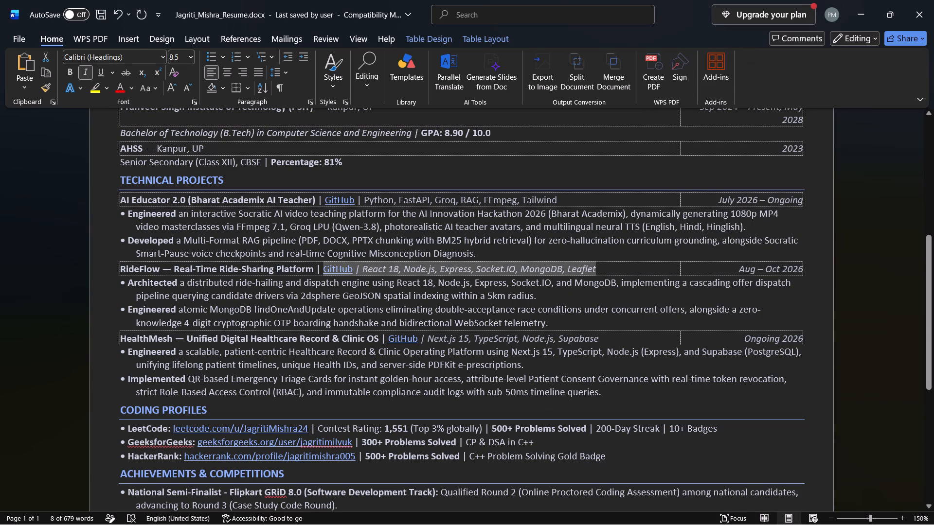
{"action": "left_click_drag", "start_coordinate": [600, 268], "coordinate": [367, 274]}
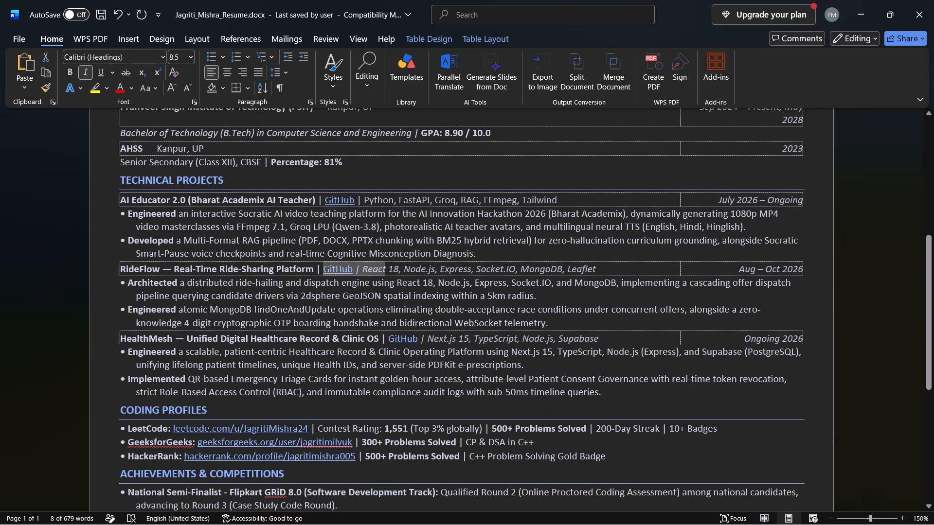
{"action": "left_click_drag", "start_coordinate": [367, 274], "coordinate": [359, 271]}
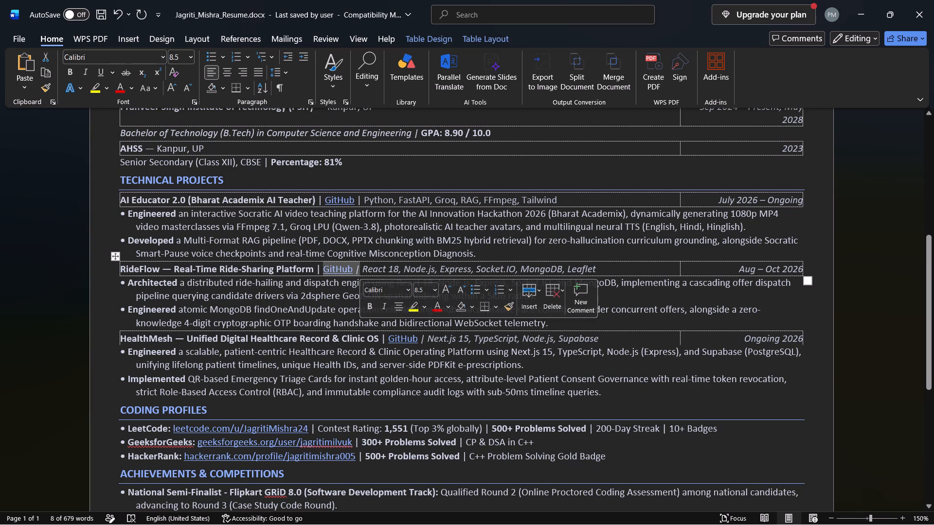
{"action": "left_click", "coordinate": [602, 267]}
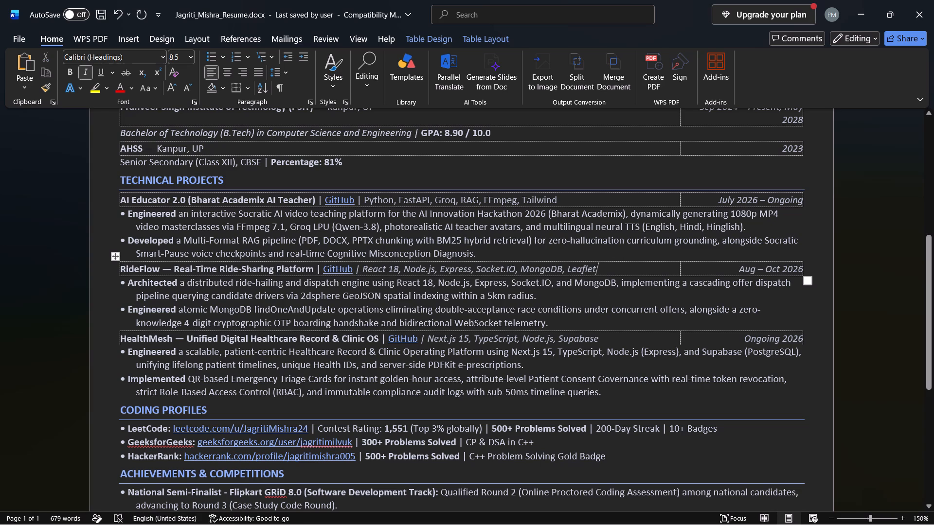
{"action": "left_click_drag", "start_coordinate": [356, 270], "coordinate": [499, 274]}
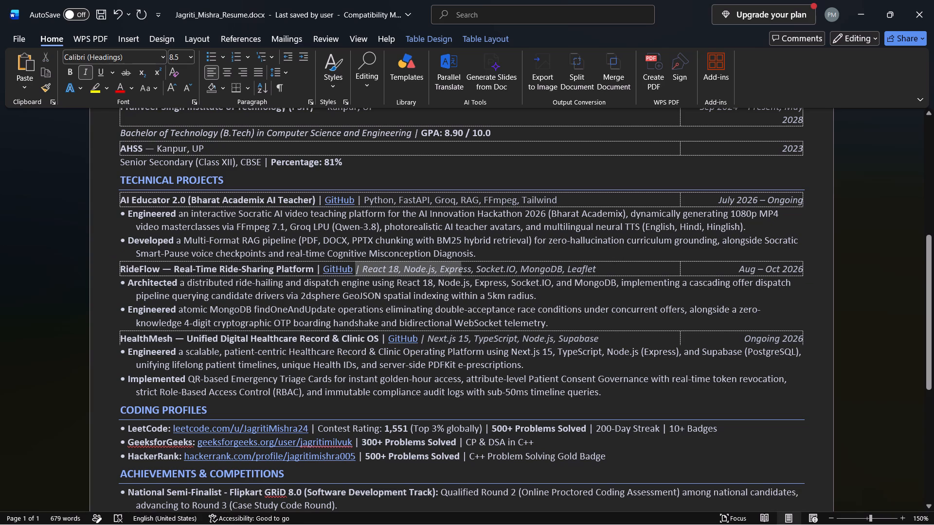
{"action": "left_click_drag", "start_coordinate": [499, 274], "coordinate": [614, 268]}
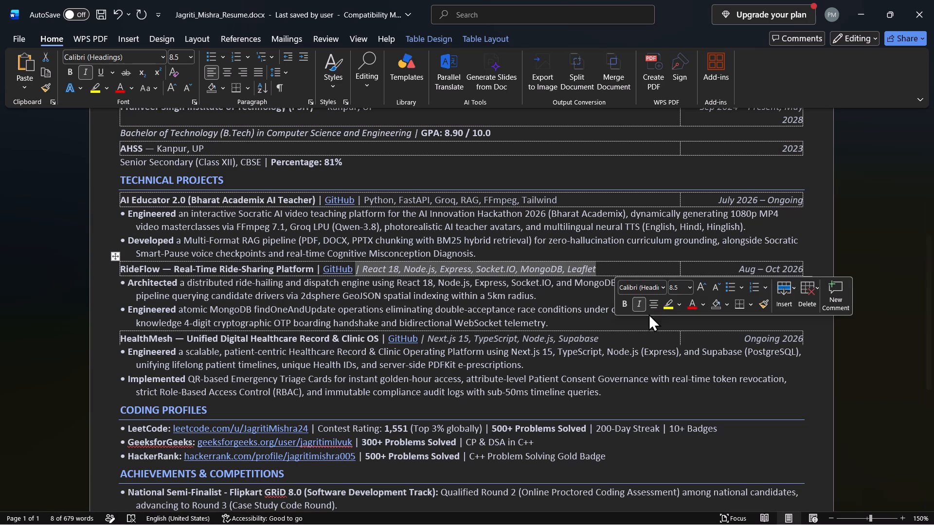
{"action": "left_click", "coordinate": [640, 302]}
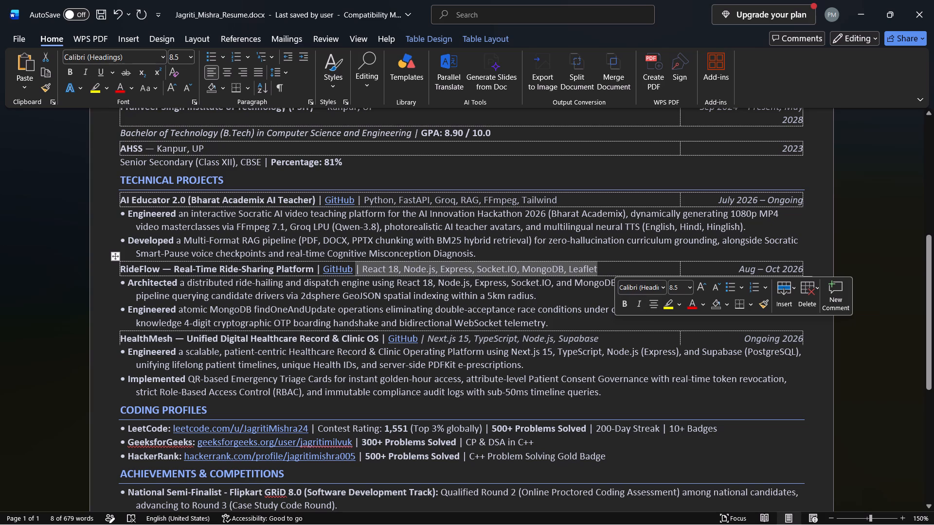
Set the technology list in the HealthMesh project heading to Calibri (Headings) and remove its italics.
{"action": "left_click", "coordinate": [421, 340]}
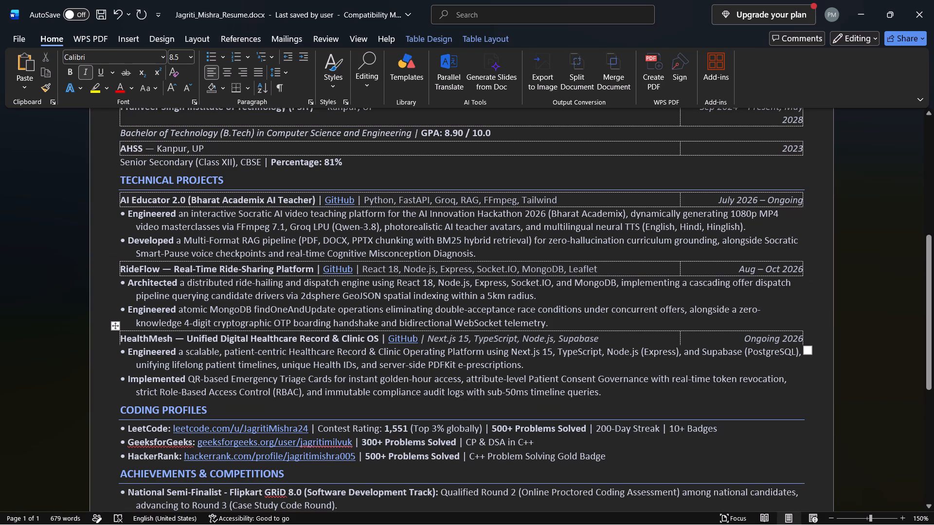
{"action": "left_click_drag", "start_coordinate": [421, 338], "coordinate": [629, 335]}
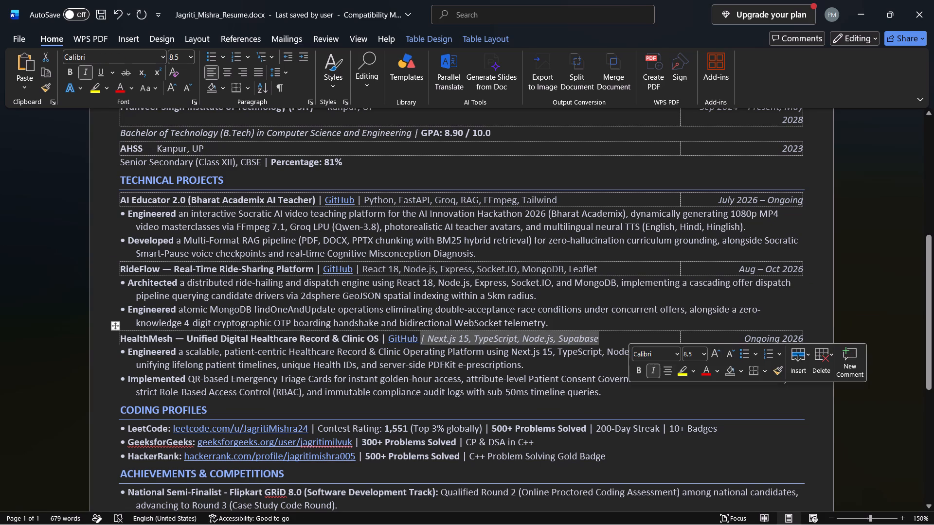
{"action": "left_click", "coordinate": [676, 353]}
{"action": "scroll", "coordinate": [689, 204], "scroll_direction": "up", "scroll_amount": 5}
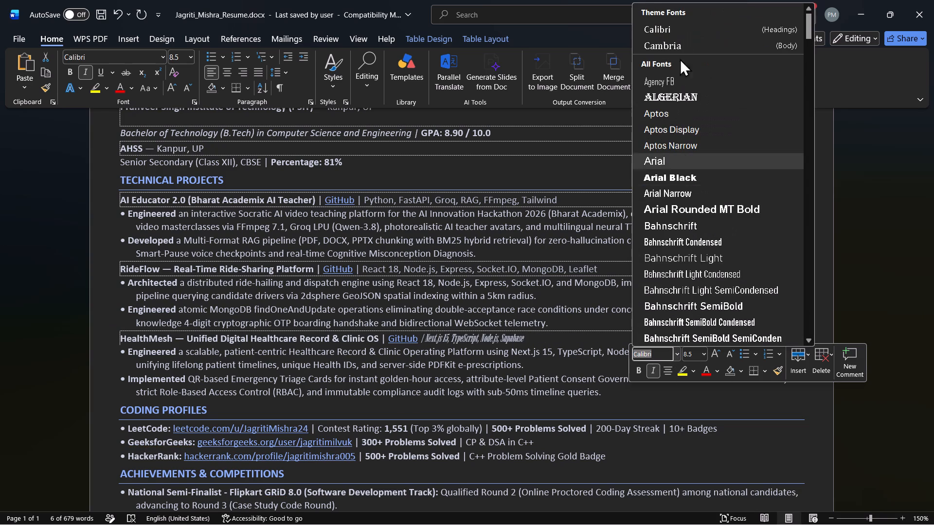
{"action": "left_click", "coordinate": [686, 23]}
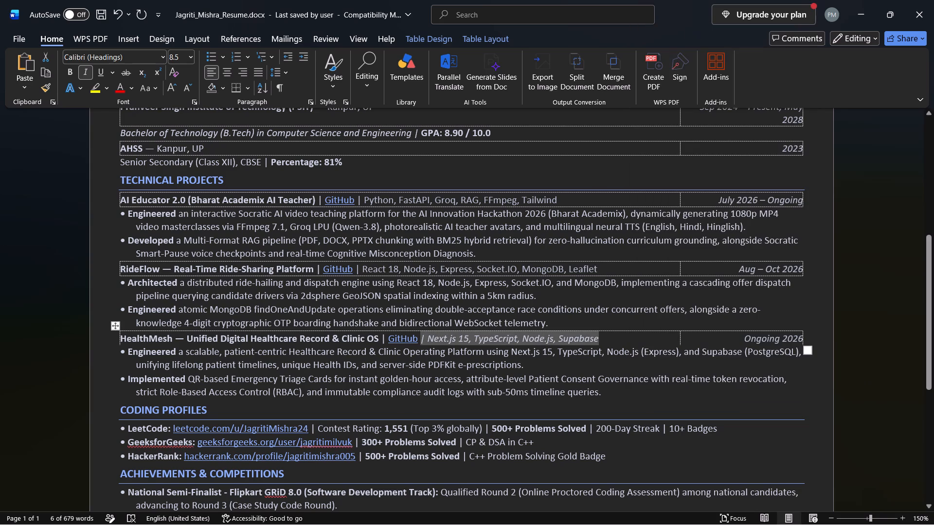
{"action": "left_click", "coordinate": [424, 339]}
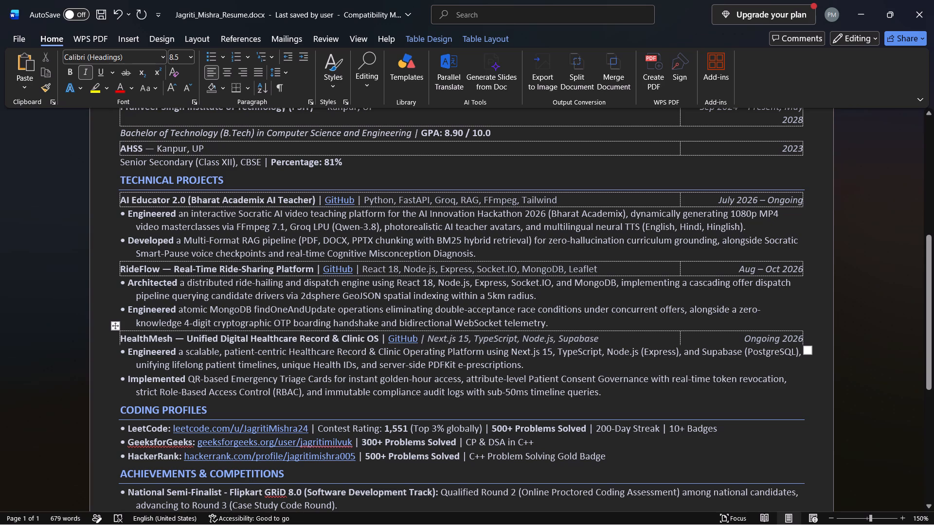
{"action": "left_click_drag", "start_coordinate": [421, 335], "coordinate": [611, 335]}
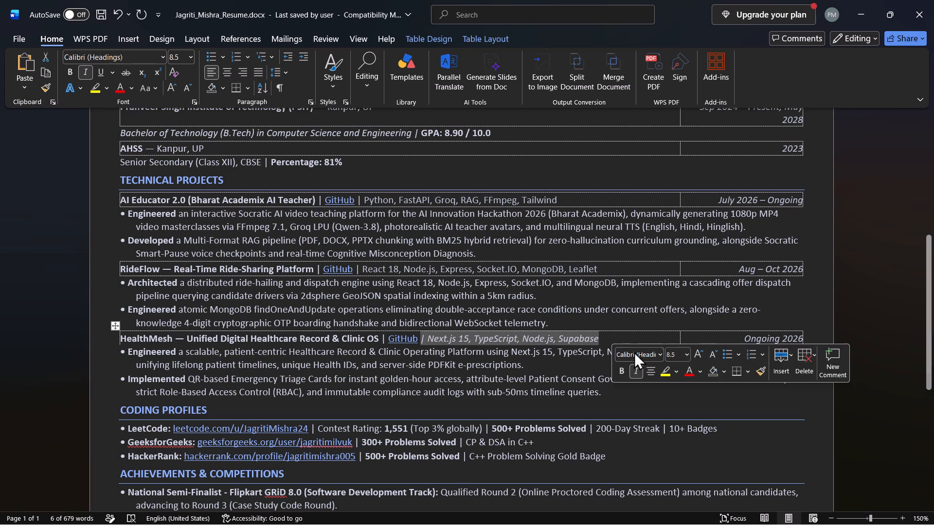
{"action": "left_click", "coordinate": [635, 374]}
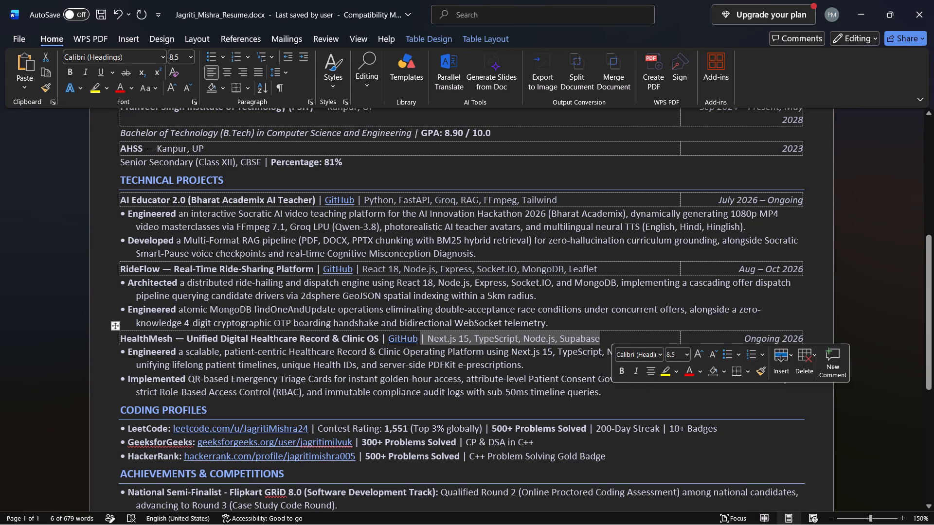
{"action": "left_click", "coordinate": [658, 418]}
Replace "Ongoing" with "Aug" as the end date in the AI Educator 2.0 project heading.
{"action": "scroll", "coordinate": [658, 418], "scroll_direction": "down", "scroll_amount": 1}
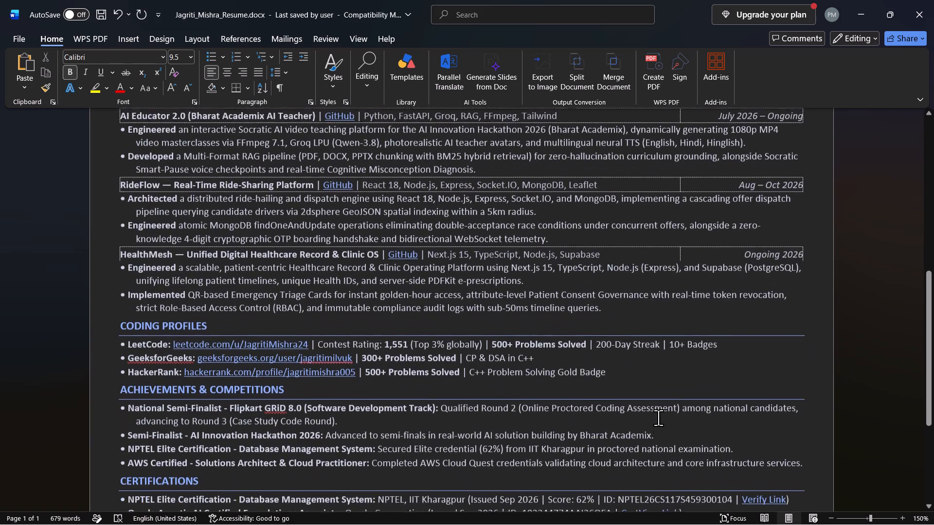
{"action": "scroll", "coordinate": [658, 418], "scroll_direction": "down", "scroll_amount": 1}
{"action": "scroll", "coordinate": [658, 418], "scroll_direction": "up", "scroll_amount": 2}
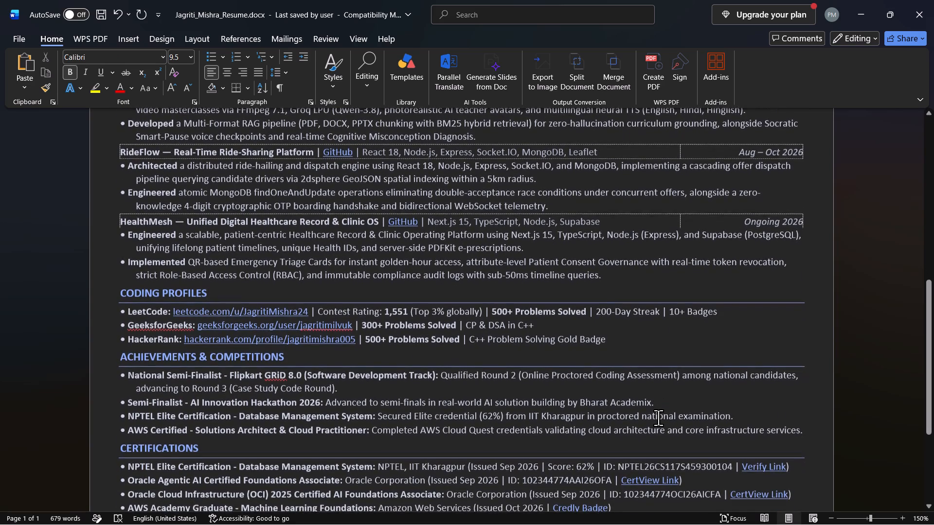
{"action": "scroll", "coordinate": [658, 418], "scroll_direction": "up", "scroll_amount": 2}
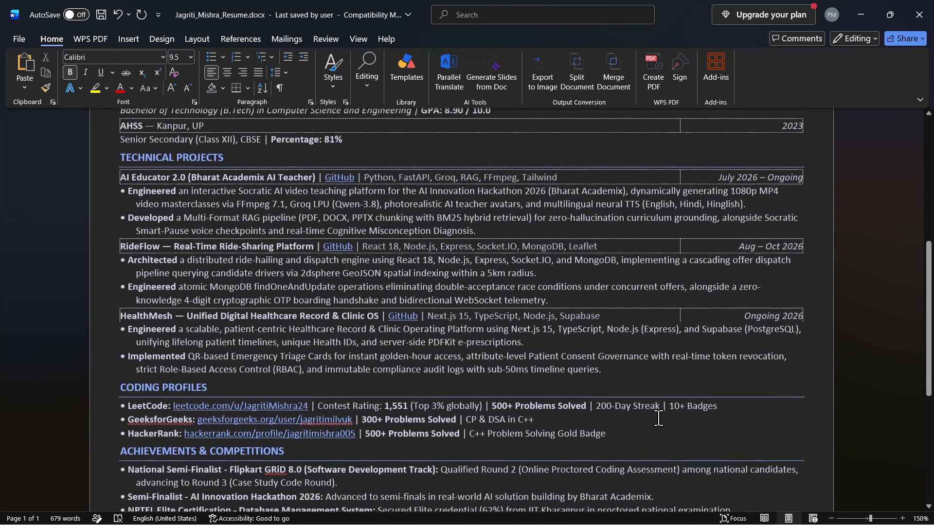
{"action": "scroll", "coordinate": [658, 418], "scroll_direction": "up", "scroll_amount": 1}
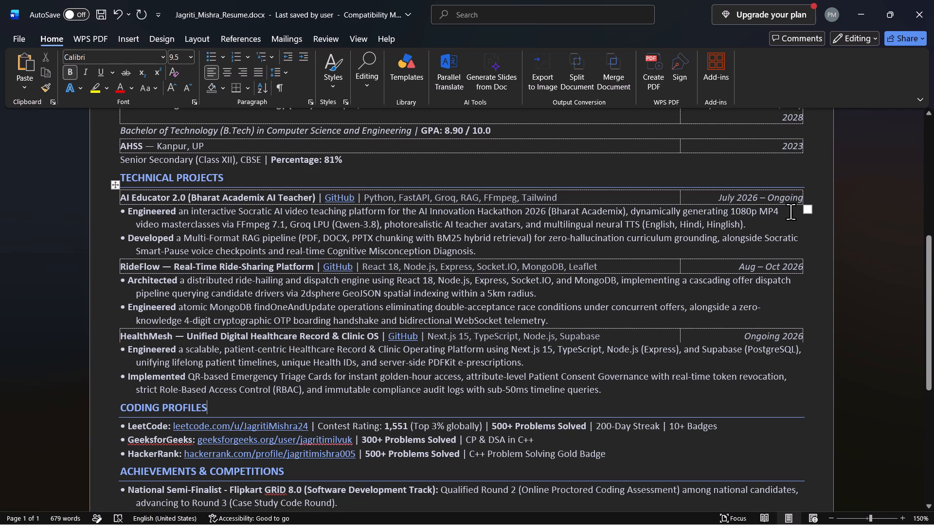
{"action": "left_click", "coordinate": [798, 199]}
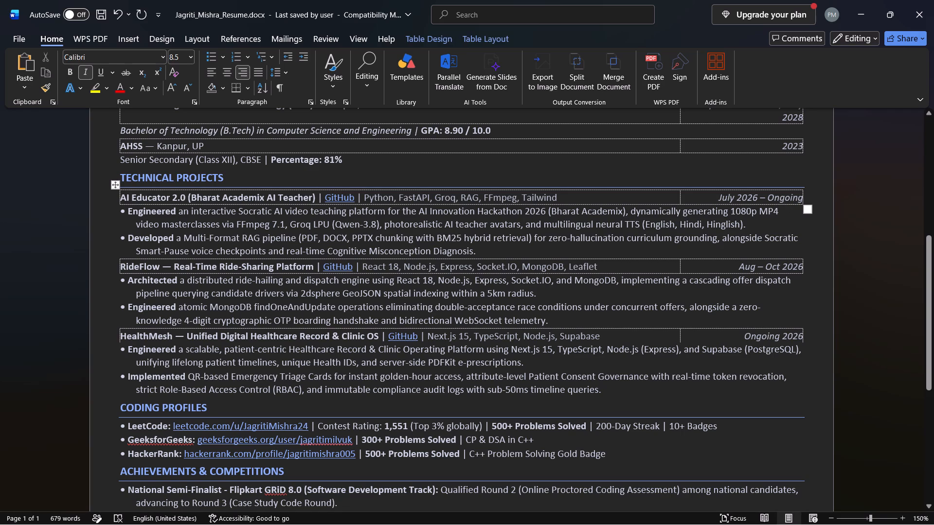
{"action": "left_click", "coordinate": [769, 200]}
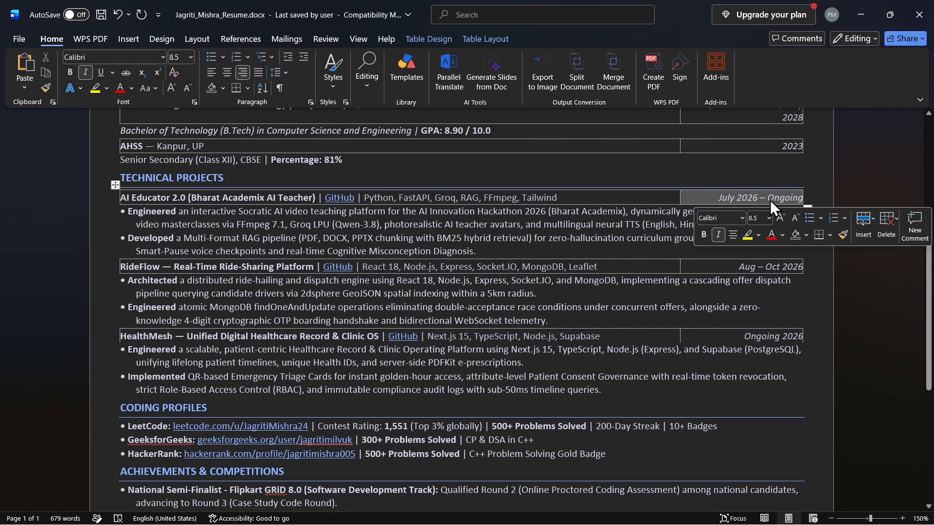
{"action": "left_click", "coordinate": [785, 176]}
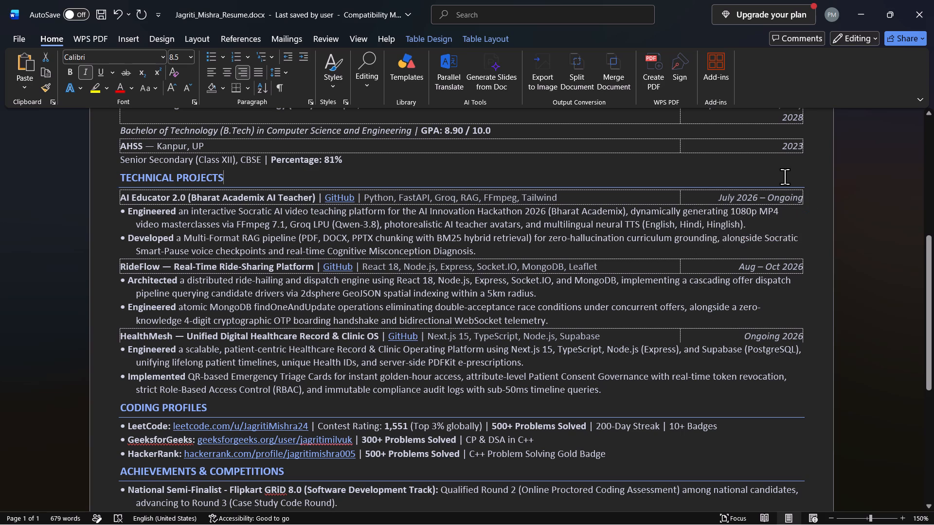
{"action": "left_click_drag", "start_coordinate": [766, 199], "coordinate": [791, 197]}
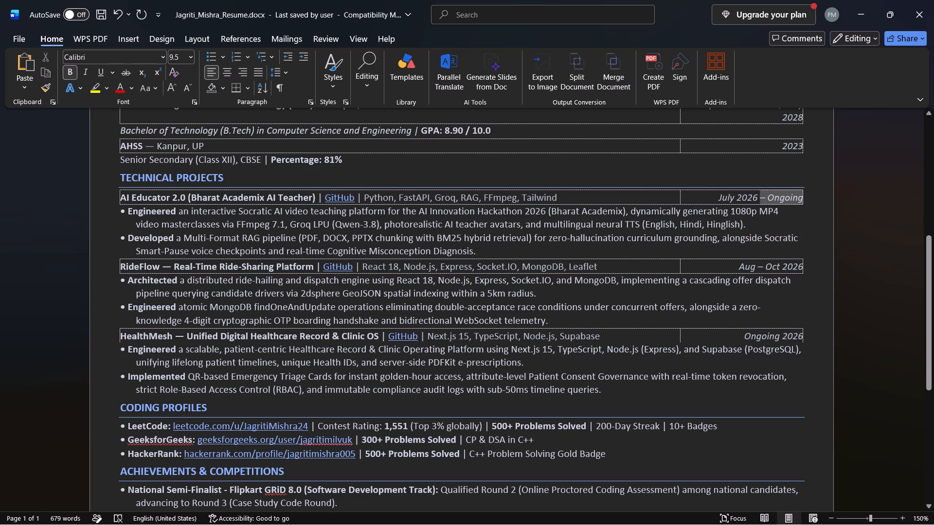
{"action": "left_click_drag", "start_coordinate": [791, 197], "coordinate": [769, 201]}
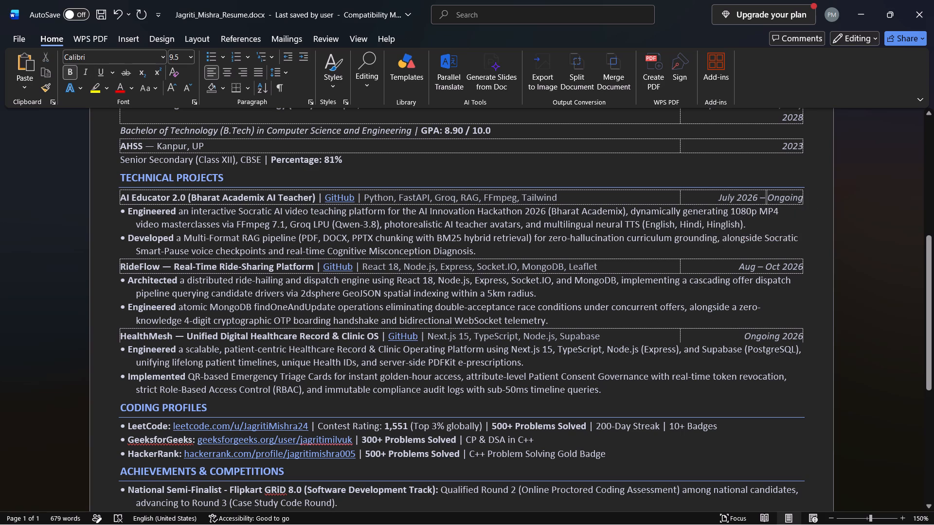
{"action": "left_click_drag", "start_coordinate": [769, 201], "coordinate": [800, 195]}
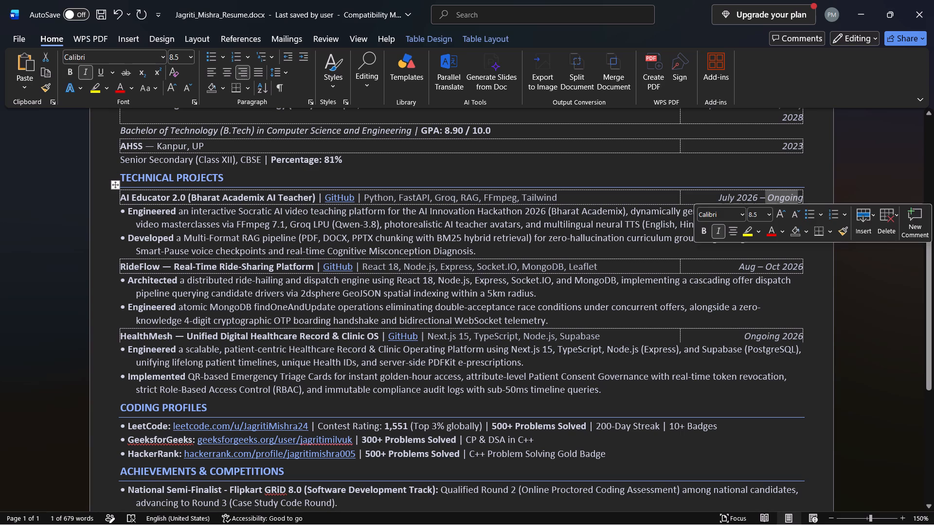
{"action": "key", "text": "BackSpace"}
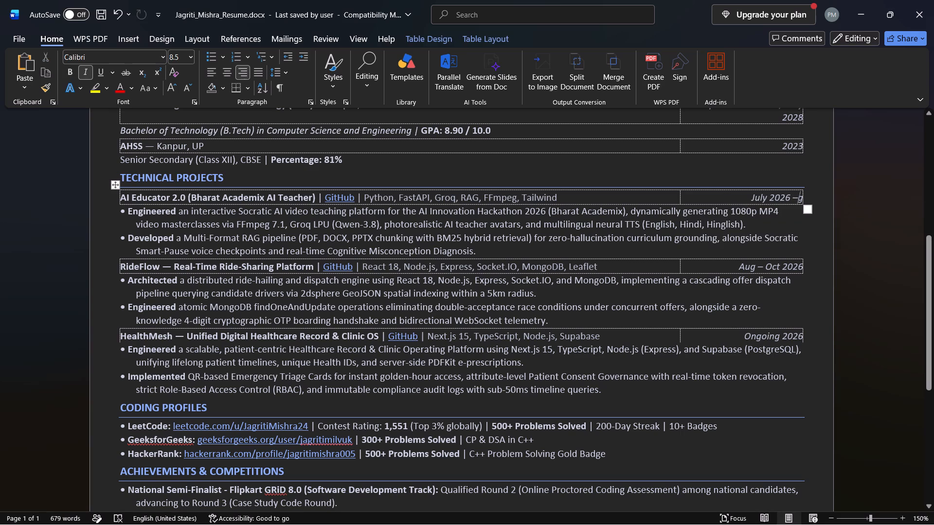
{"action": "type", "text": "Au"}
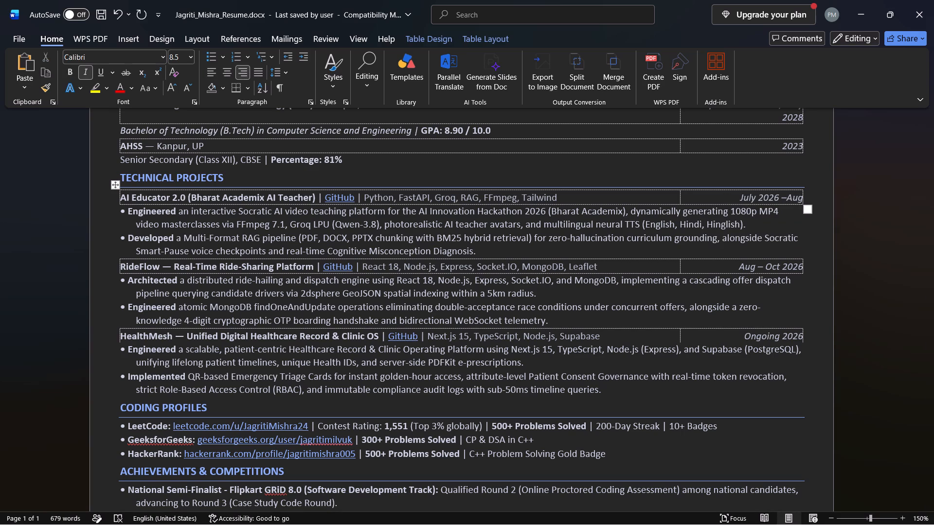
{"action": "key", "text": "g"}
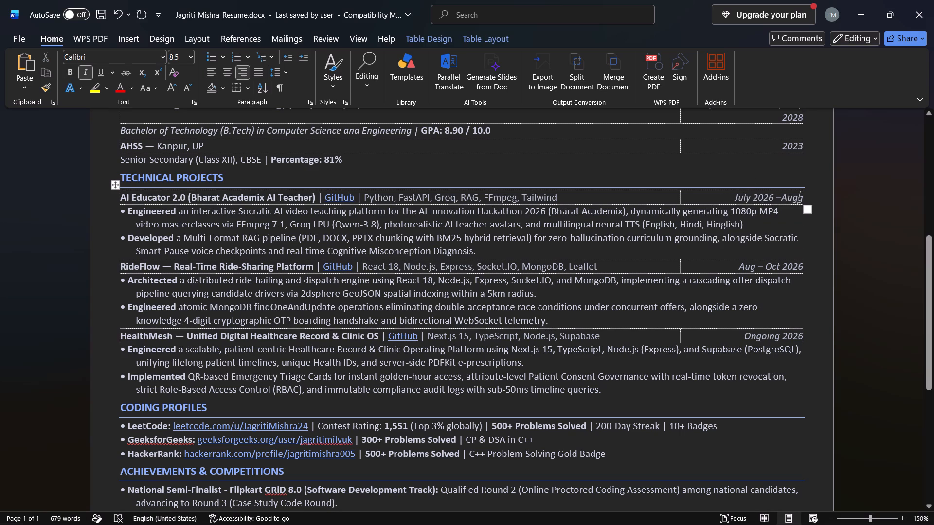
Switch to the PDF resume in Firefox and compare its sections and dates with the Word version.
{"action": "scroll", "coordinate": [799, 276], "scroll_direction": "up", "scroll_amount": 3}
{"action": "scroll", "coordinate": [799, 276], "scroll_direction": "down", "scroll_amount": 1}
{"action": "key", "text": "alt+Tab"}
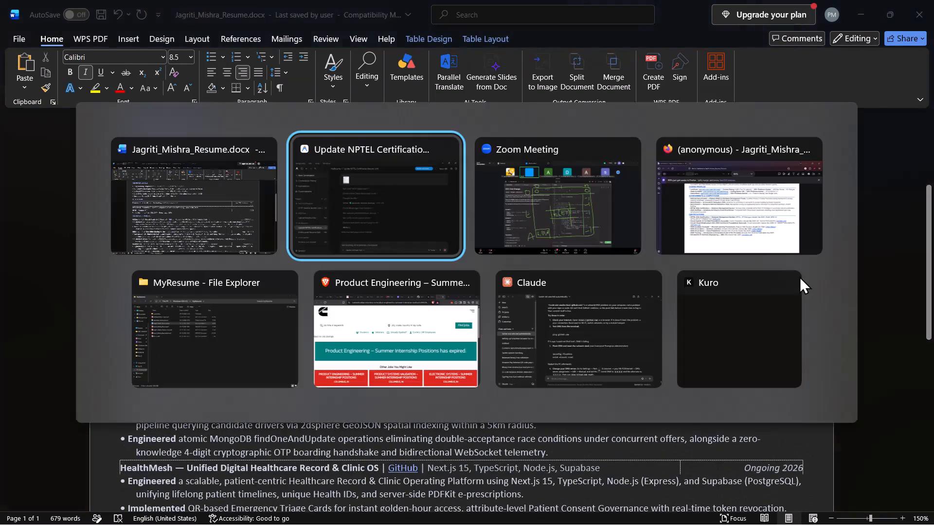
{"action": "key", "text": "alt+Tab"}
{"action": "key", "text": "alt+Tab"}
{"action": "scroll", "coordinate": [692, 271], "scroll_direction": "up", "scroll_amount": 2}
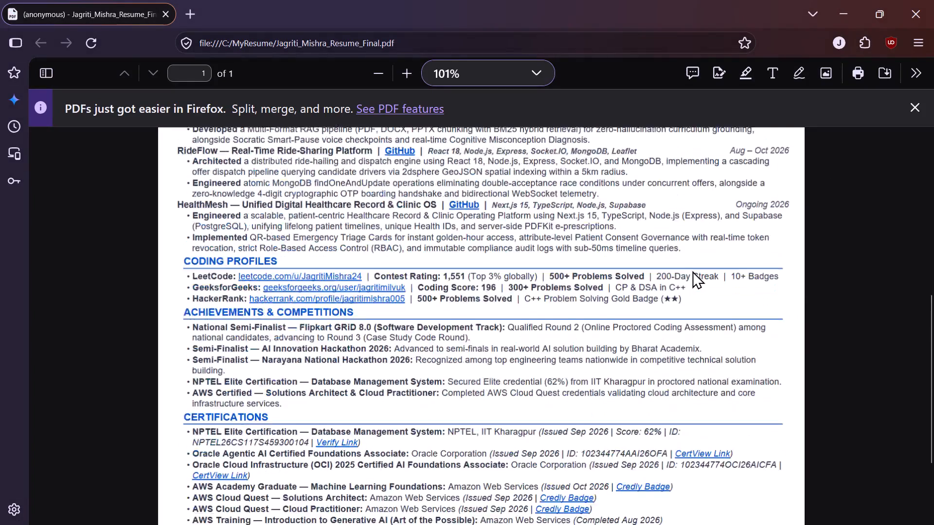
{"action": "scroll", "coordinate": [692, 271], "scroll_direction": "up", "scroll_amount": 4}
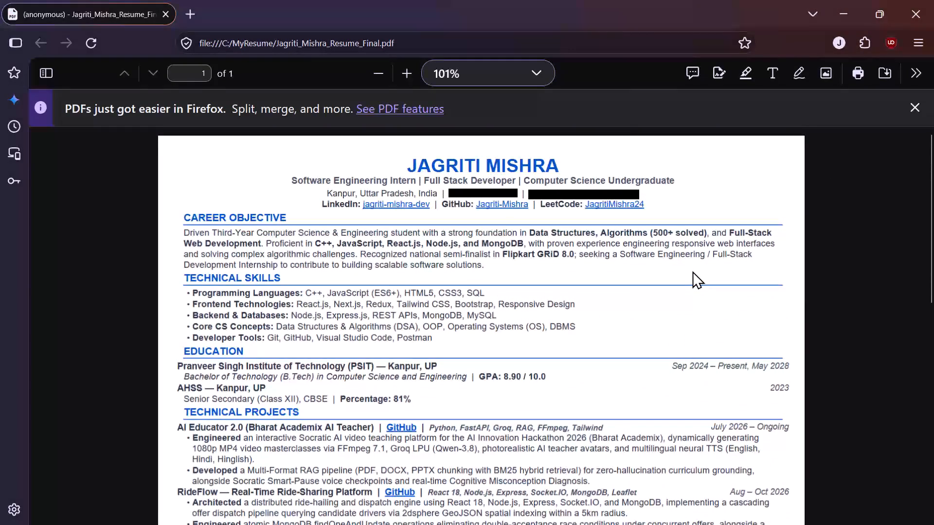
{"action": "scroll", "coordinate": [692, 271], "scroll_direction": "down", "scroll_amount": 2}
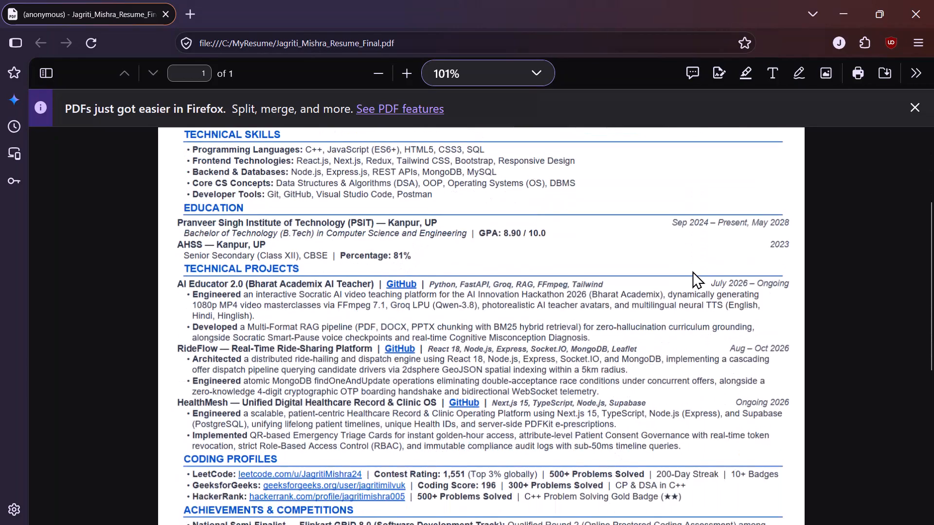
{"action": "scroll", "coordinate": [692, 271], "scroll_direction": "down", "scroll_amount": 3}
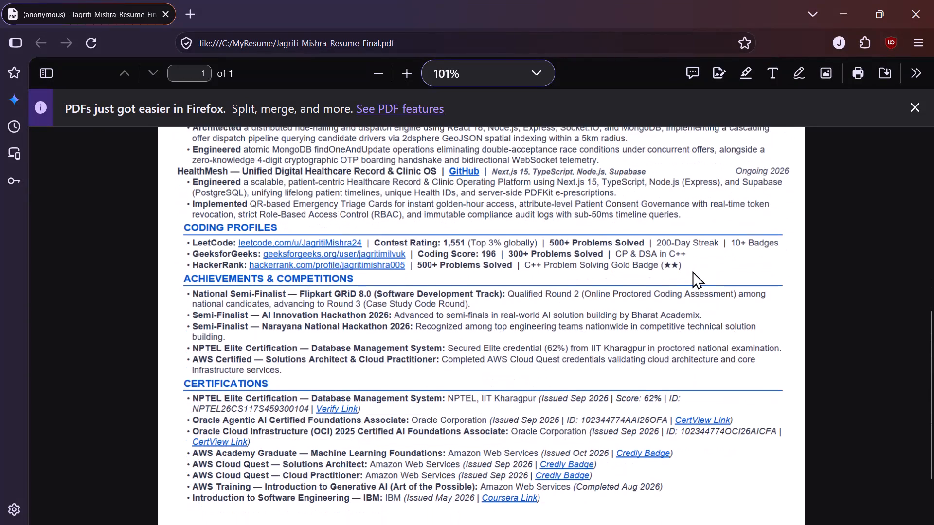
{"action": "scroll", "coordinate": [692, 271], "scroll_direction": "down", "scroll_amount": 1}
Back in the Word resume, remove the italics from the dates of the PSIT and AHSS entries under Education.
{"action": "key", "text": "alt+Tab"}
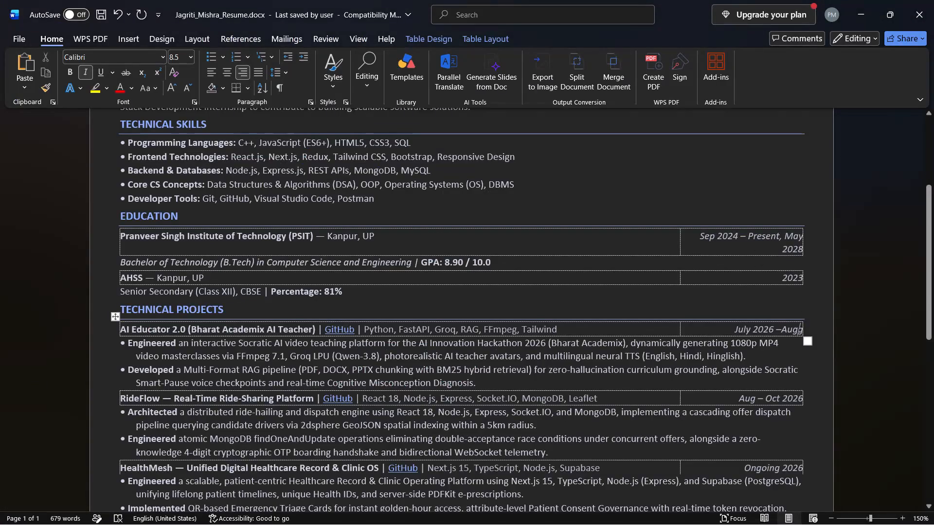
{"action": "scroll", "coordinate": [702, 237], "scroll_direction": "up", "scroll_amount": 3}
{"action": "scroll", "coordinate": [702, 237], "scroll_direction": "down", "scroll_amount": 1}
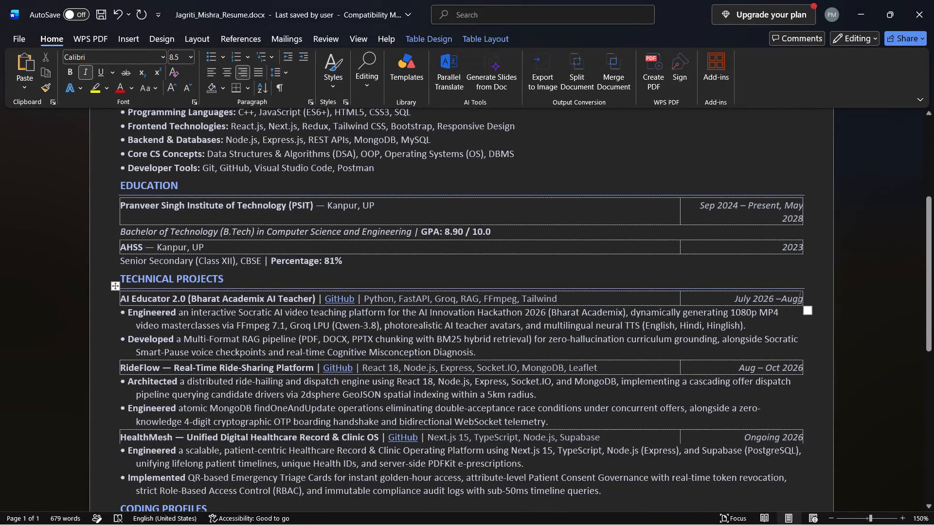
{"action": "left_click_drag", "start_coordinate": [699, 208], "coordinate": [812, 214]}
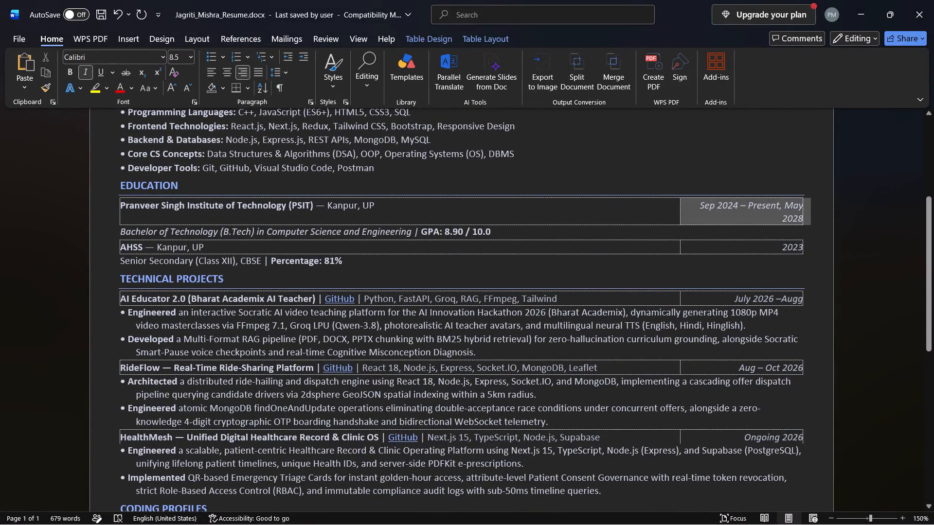
{"action": "left_click_drag", "start_coordinate": [812, 214], "coordinate": [801, 218]}
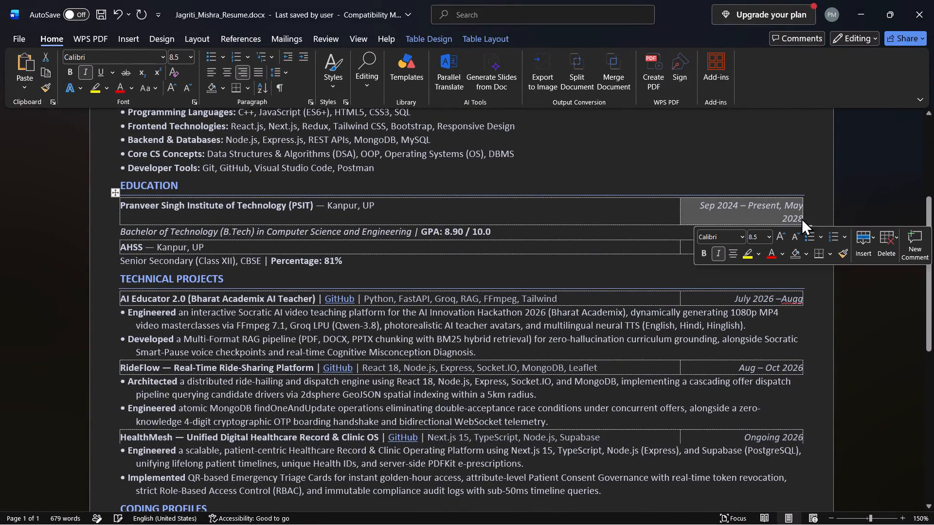
{"action": "left_click", "coordinate": [719, 256]}
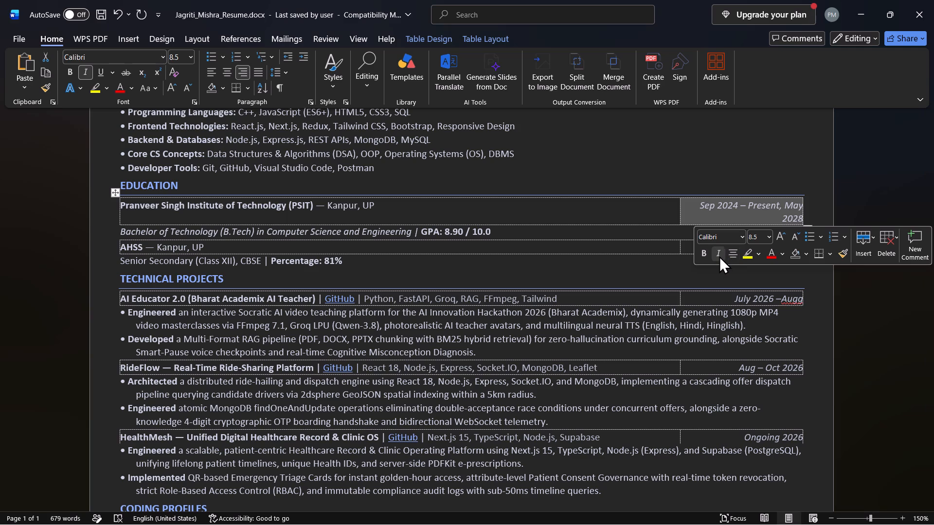
{"action": "left_click", "coordinate": [753, 170]}
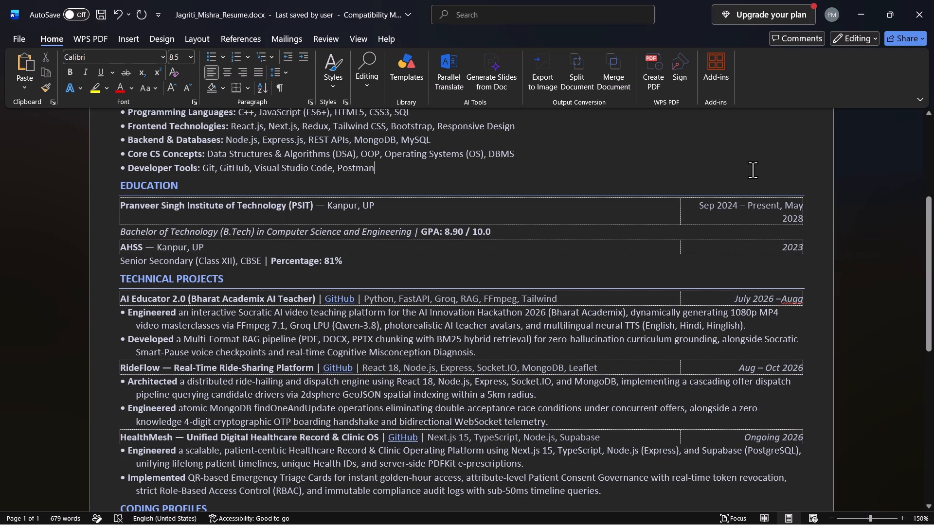
{"action": "left_click_drag", "start_coordinate": [784, 248], "coordinate": [810, 246]}
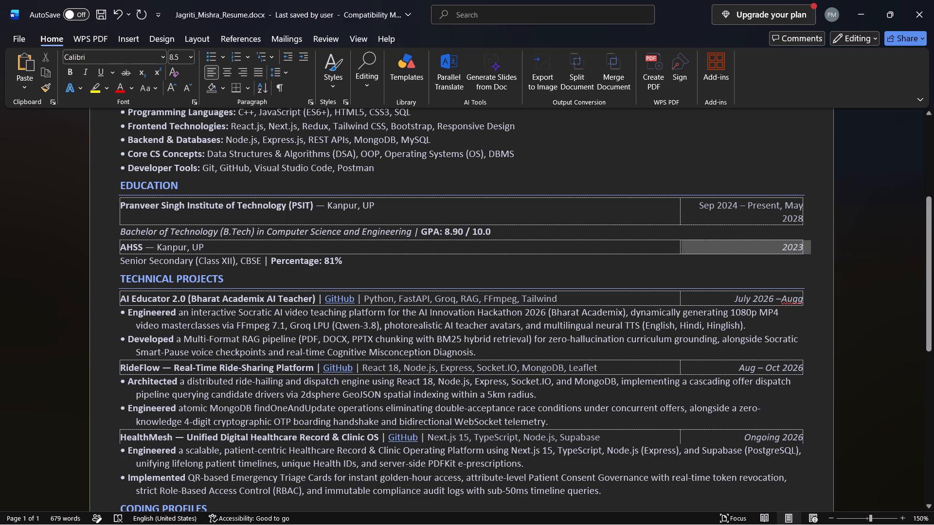
{"action": "left_click_drag", "start_coordinate": [810, 246], "coordinate": [801, 247]}
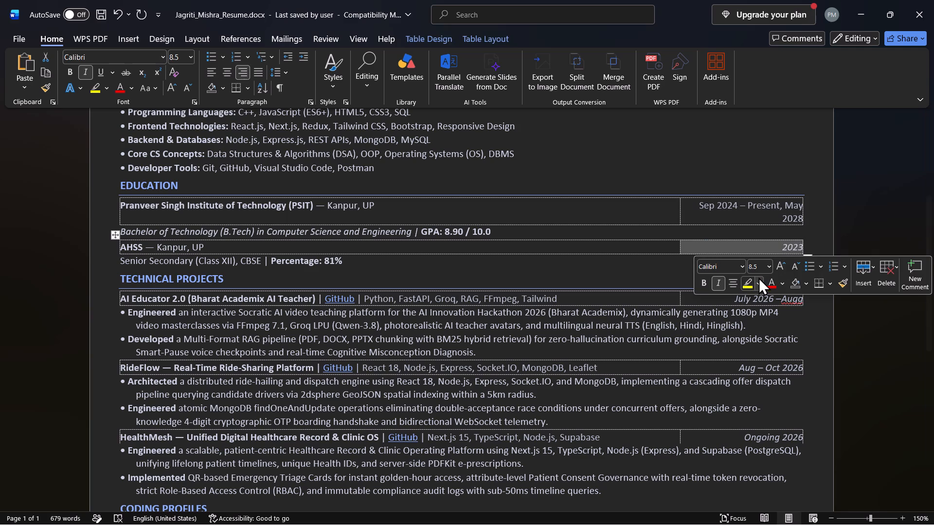
{"action": "left_click", "coordinate": [721, 285]}
{"action": "left_click", "coordinate": [749, 177]}
Remove the italics from the date range in the AI Educator 2.0 project heading.
{"action": "scroll", "coordinate": [749, 177], "scroll_direction": "down", "scroll_amount": 1}
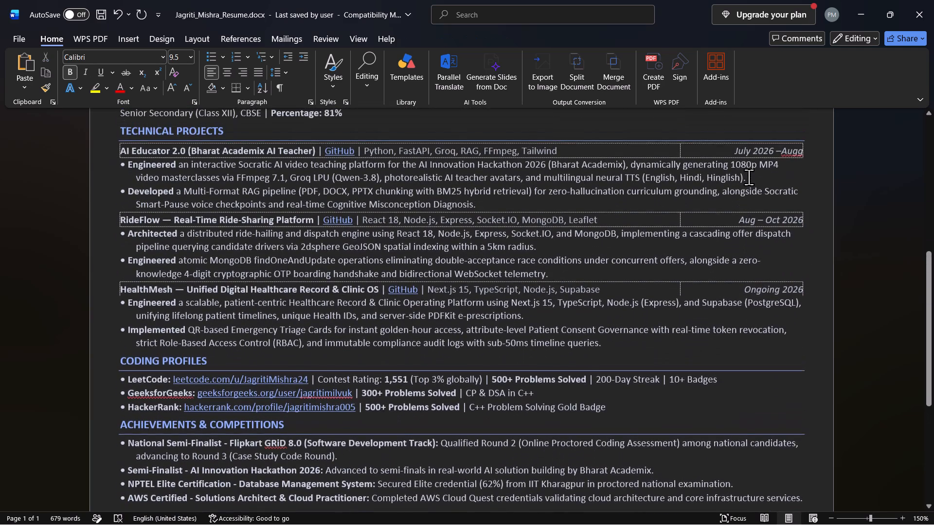
{"action": "scroll", "coordinate": [749, 177], "scroll_direction": "down", "scroll_amount": 1}
{"action": "left_click_drag", "start_coordinate": [733, 160], "coordinate": [799, 155]}
{"action": "left_click", "coordinate": [720, 192]}
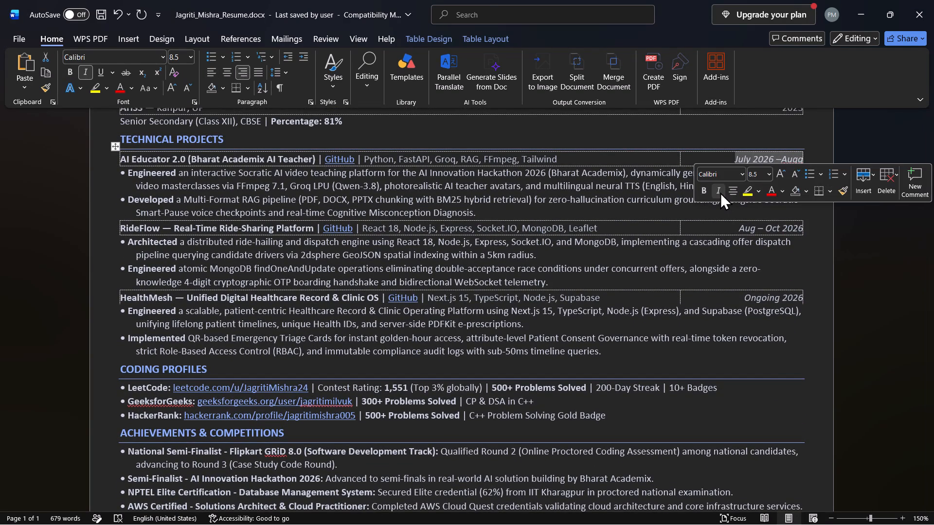
{"action": "left_click", "coordinate": [817, 143]}
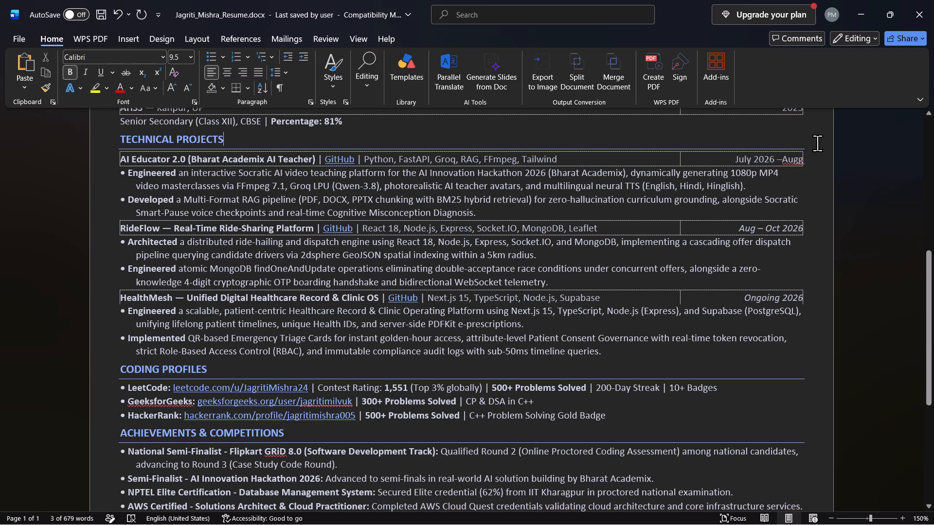
Correct the end date typo "Augg" to "Aug" in the AI Educator 2.0 project heading.
{"action": "left_click", "coordinate": [784, 160]}
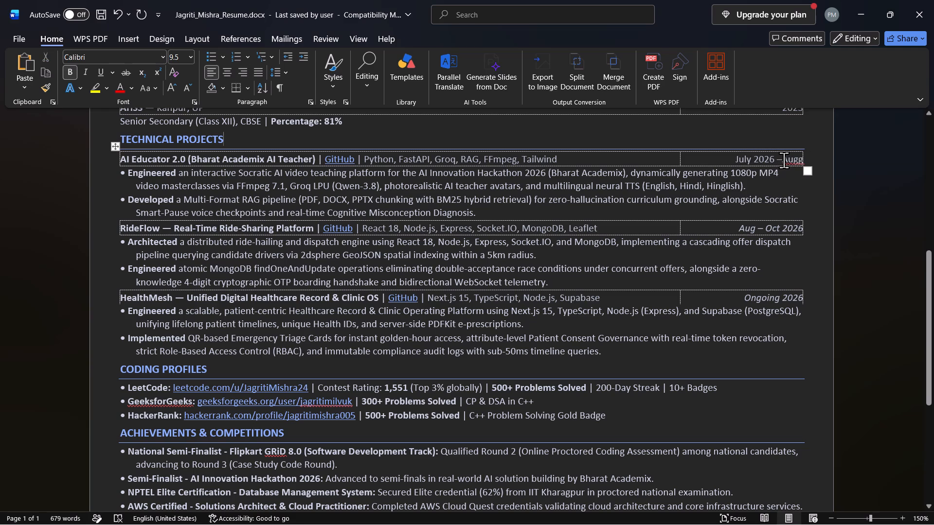
{"action": "key", "text": "Right"}
{"action": "key", "text": "Right"}
{"action": "key", "text": "Right"}
{"action": "key", "text": "Right"}
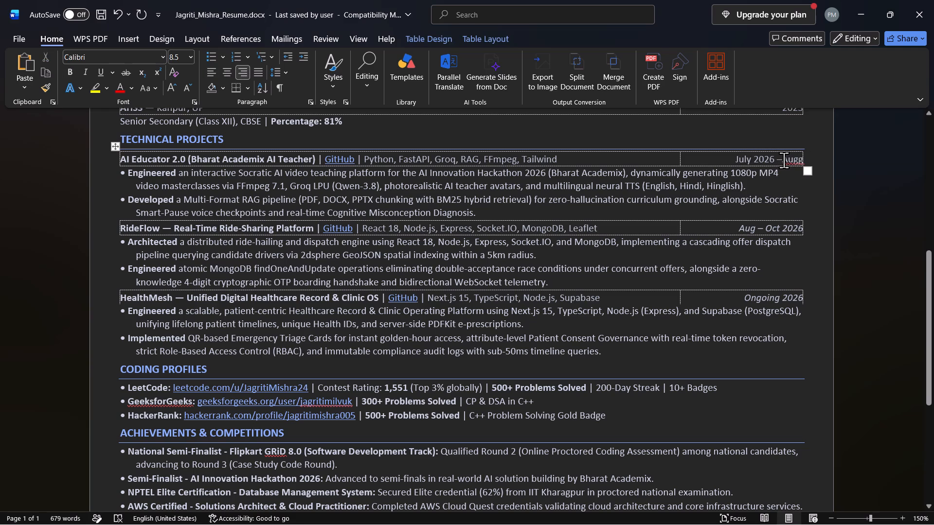
{"action": "key", "text": "BackSpace"}
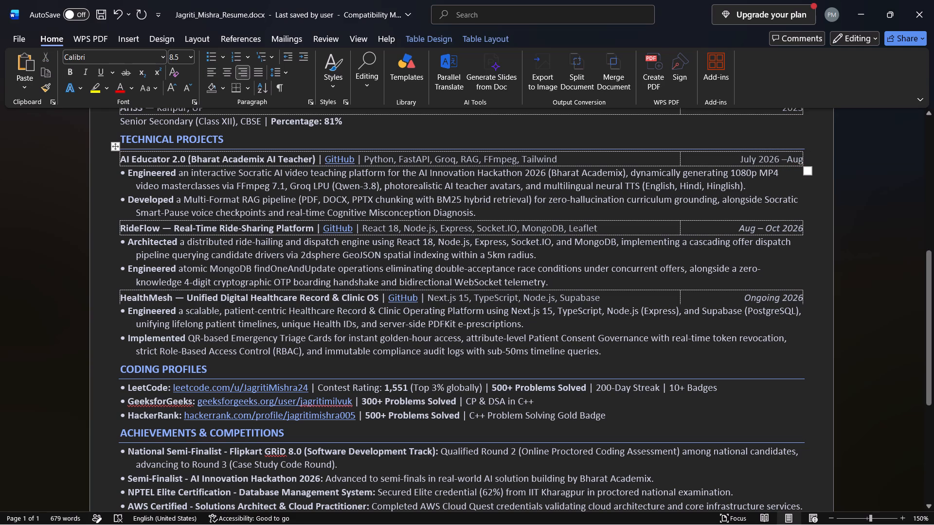
Remove the italics from the dates in the RideFlow and HealthMesh project headings.
{"action": "left_click_drag", "start_coordinate": [740, 228], "coordinate": [801, 226]}
{"action": "left_click", "coordinate": [713, 261]}
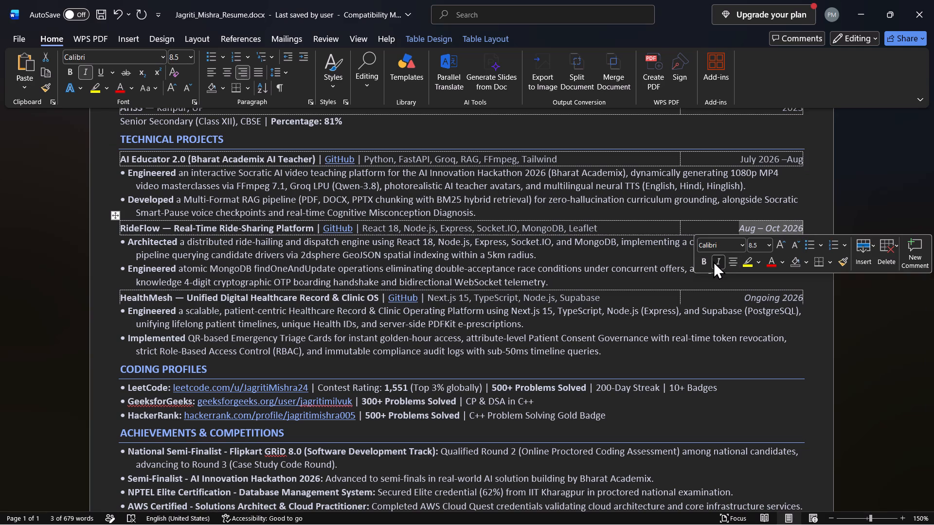
{"action": "left_click", "coordinate": [772, 367]}
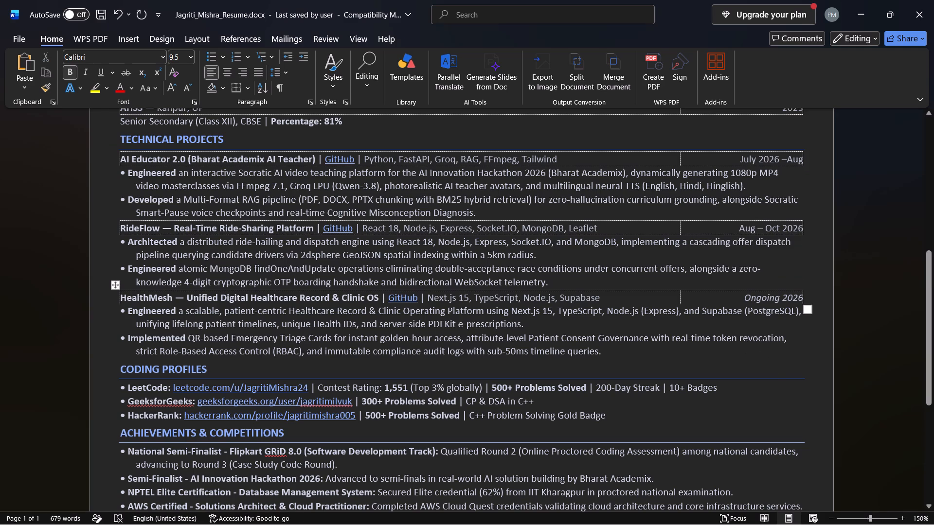
{"action": "left_click_drag", "start_coordinate": [746, 298], "coordinate": [800, 298]}
{"action": "left_click", "coordinate": [717, 337]}
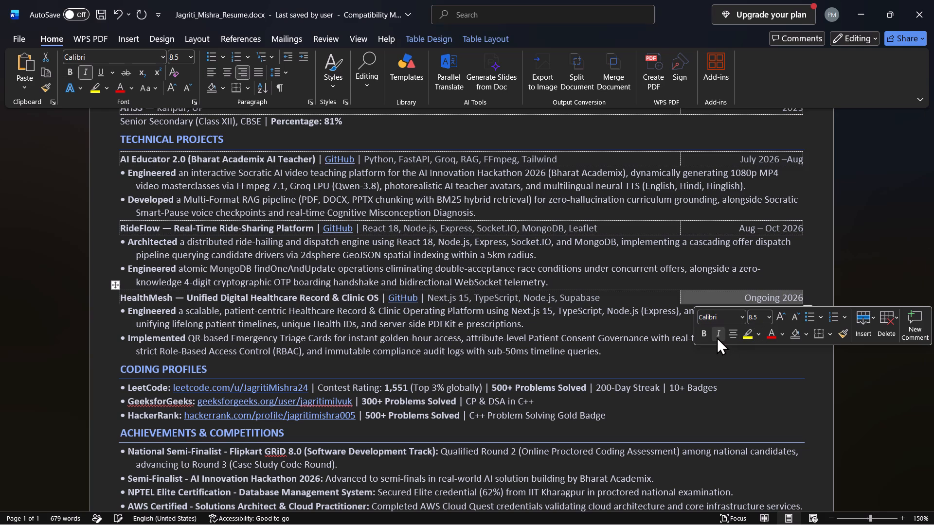
{"action": "left_click", "coordinate": [757, 389]}
Review the whole resume, from the projects and certifications back up to the career objective, for remaining formatting inconsistencies.
{"action": "scroll", "coordinate": [757, 389], "scroll_direction": "down", "scroll_amount": 1}
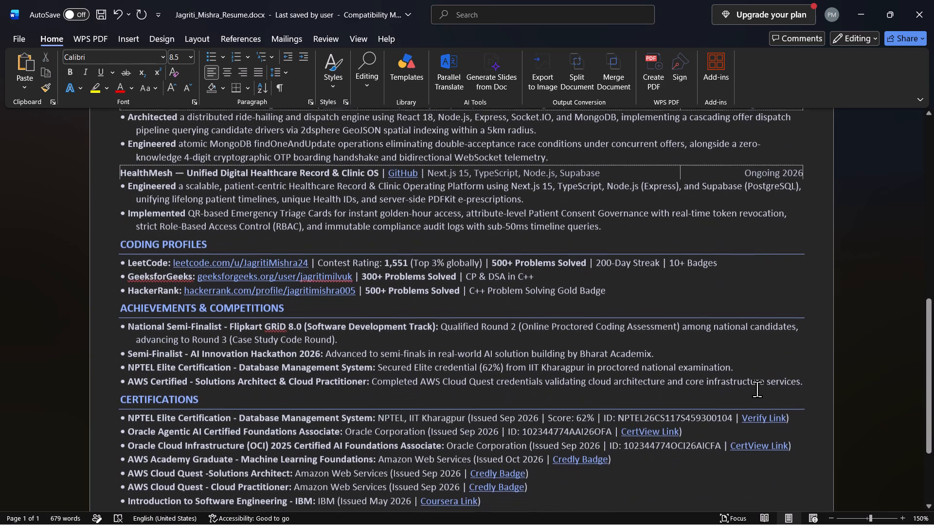
{"action": "scroll", "coordinate": [757, 389], "scroll_direction": "down", "scroll_amount": 2}
{"action": "scroll", "coordinate": [757, 389], "scroll_direction": "up", "scroll_amount": 1}
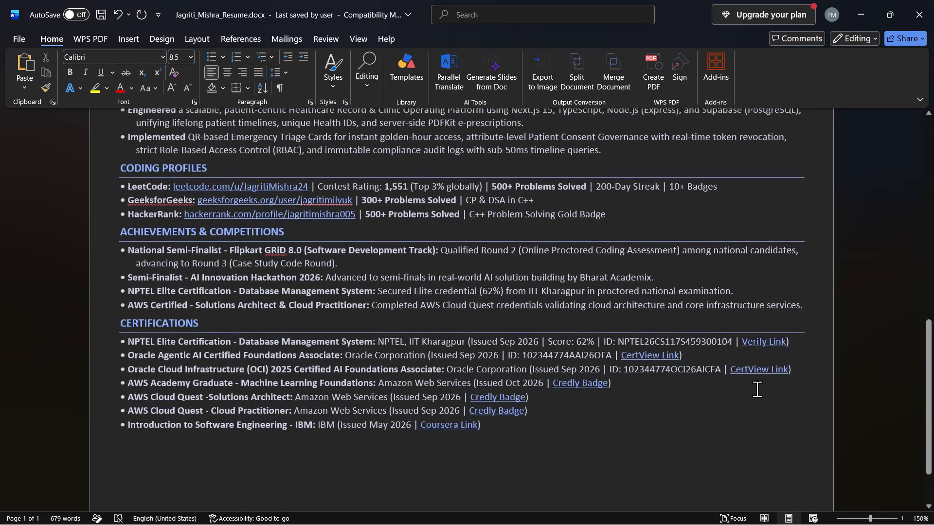
{"action": "scroll", "coordinate": [757, 389], "scroll_direction": "up", "scroll_amount": 2}
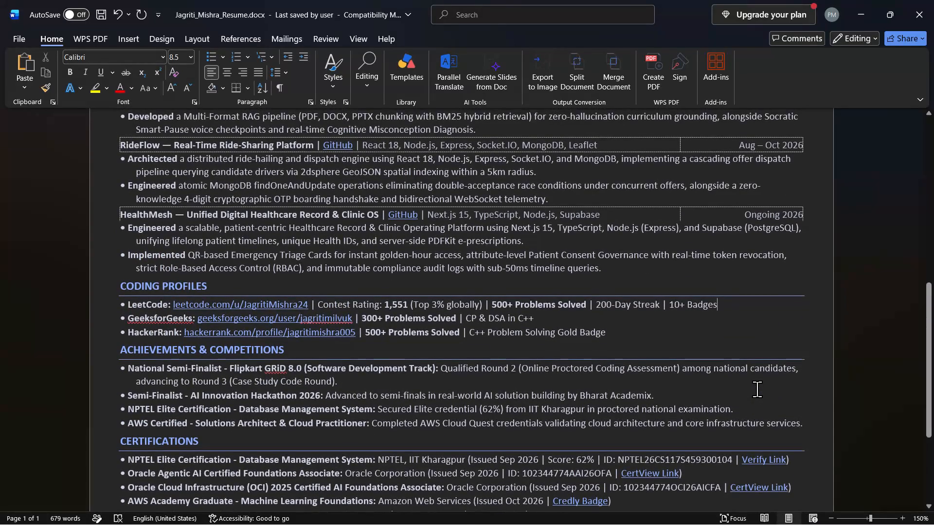
{"action": "scroll", "coordinate": [757, 389], "scroll_direction": "up", "scroll_amount": 1}
{"action": "scroll", "coordinate": [757, 389], "scroll_direction": "down", "scroll_amount": 2}
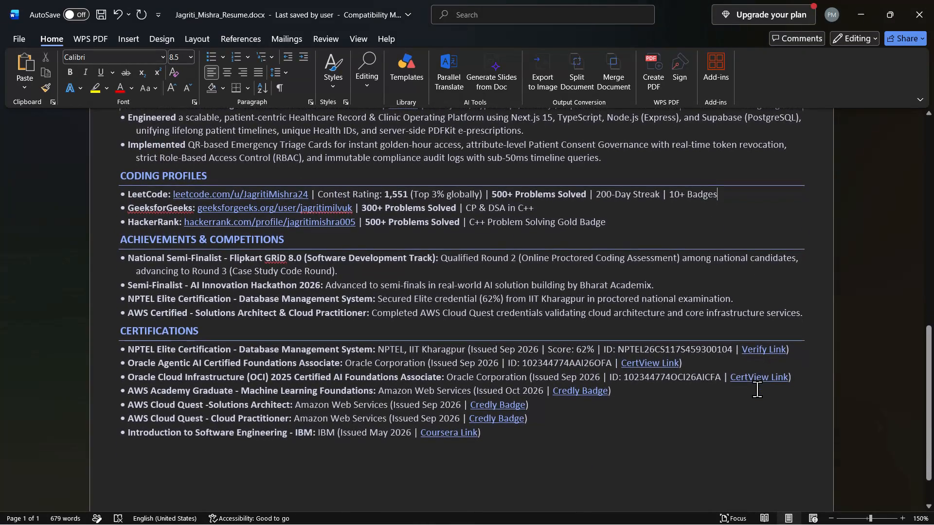
{"action": "scroll", "coordinate": [757, 389], "scroll_direction": "down", "scroll_amount": 1}
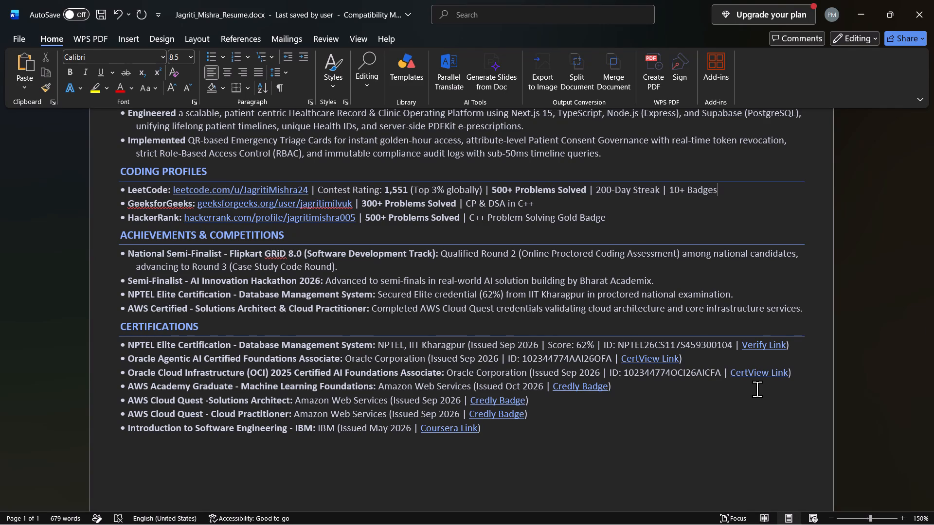
{"action": "scroll", "coordinate": [757, 389], "scroll_direction": "down", "scroll_amount": 1}
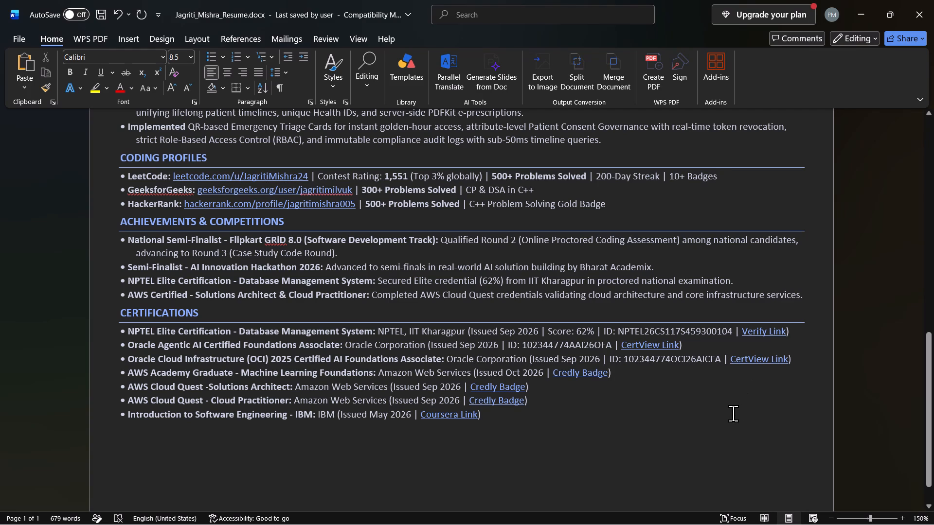
{"action": "scroll", "coordinate": [733, 413], "scroll_direction": "up", "scroll_amount": 2}
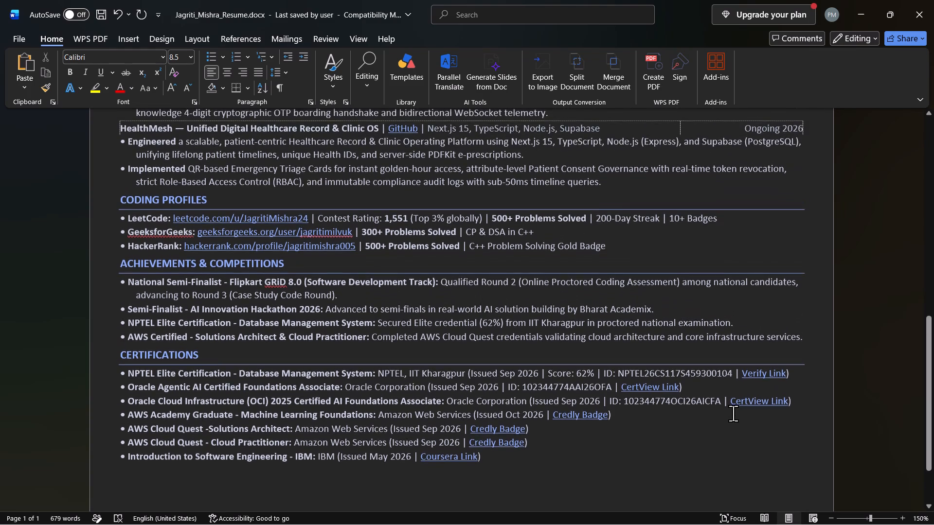
{"action": "scroll", "coordinate": [733, 413], "scroll_direction": "up", "scroll_amount": 2}
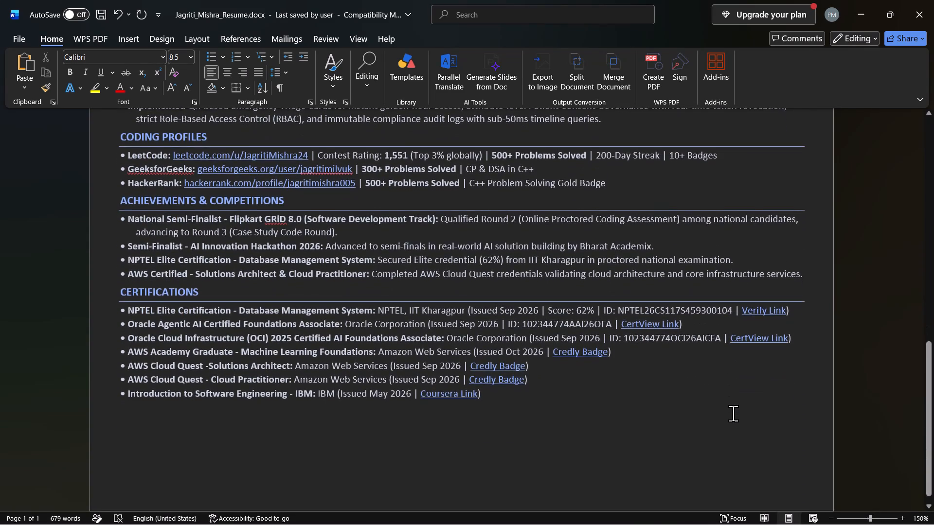
{"action": "scroll", "coordinate": [733, 413], "scroll_direction": "up", "scroll_amount": 1}
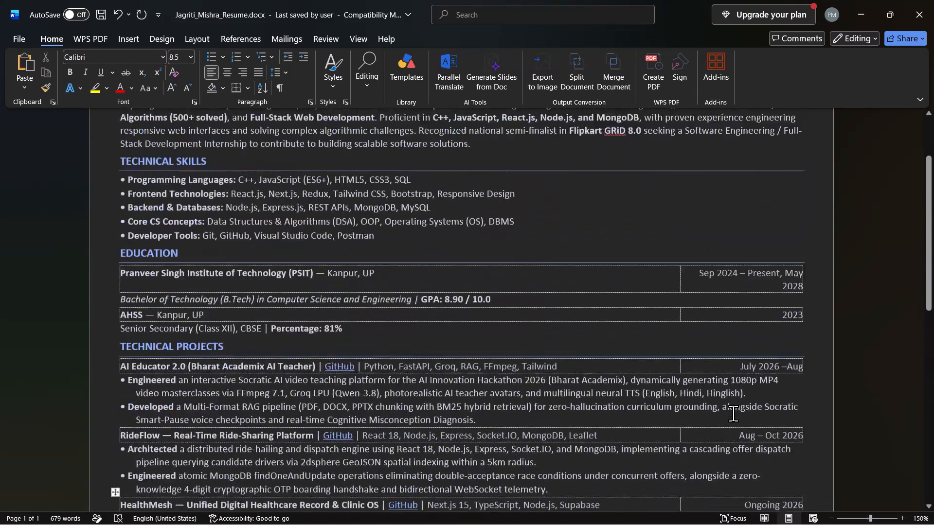
{"action": "scroll", "coordinate": [733, 413], "scroll_direction": "up", "scroll_amount": 1}
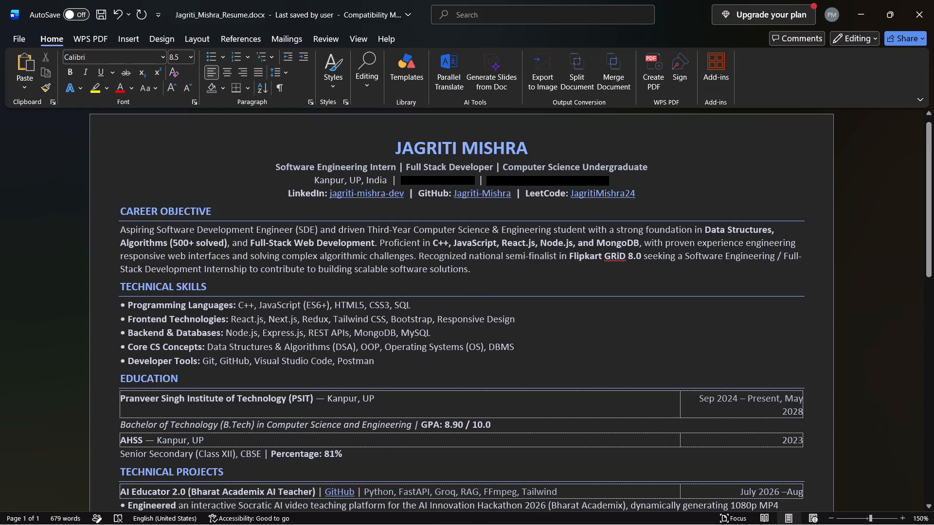
Set the font size of the Career Objective paragraph to 9.
{"action": "left_click_drag", "start_coordinate": [121, 227], "coordinate": [421, 266]}
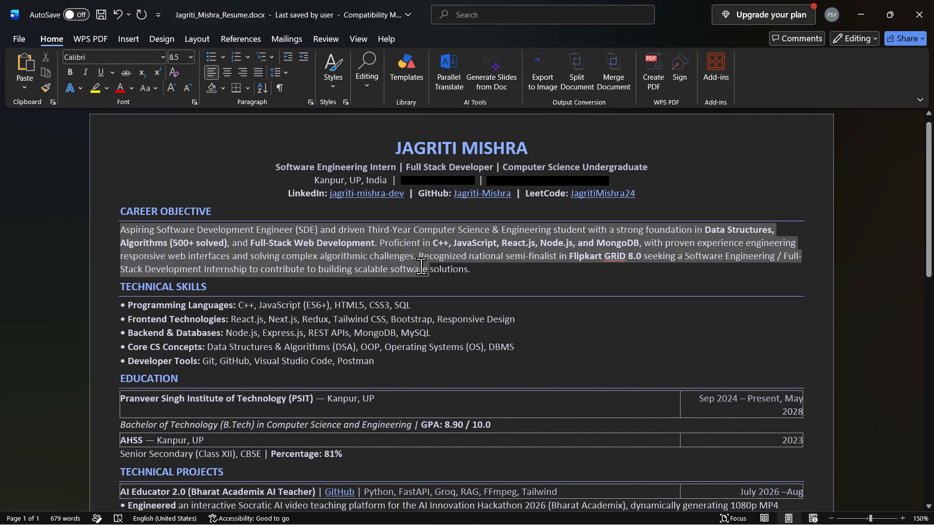
{"action": "left_click_drag", "start_coordinate": [421, 266], "coordinate": [470, 265]}
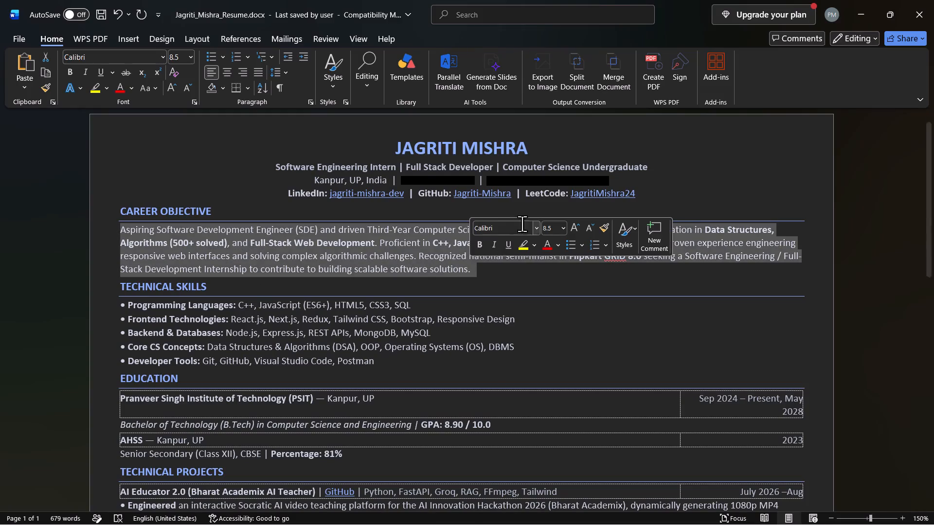
{"action": "left_click", "coordinate": [560, 229]}
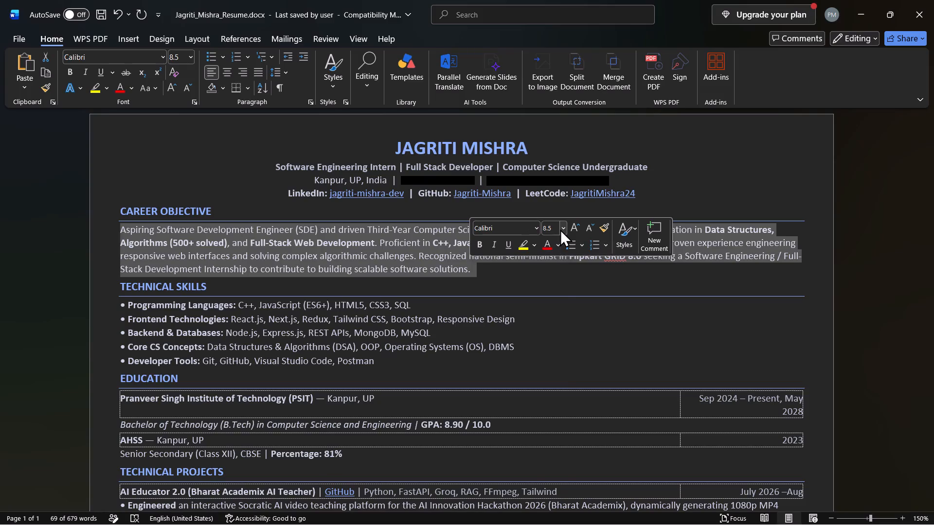
{"action": "left_click", "coordinate": [550, 254]}
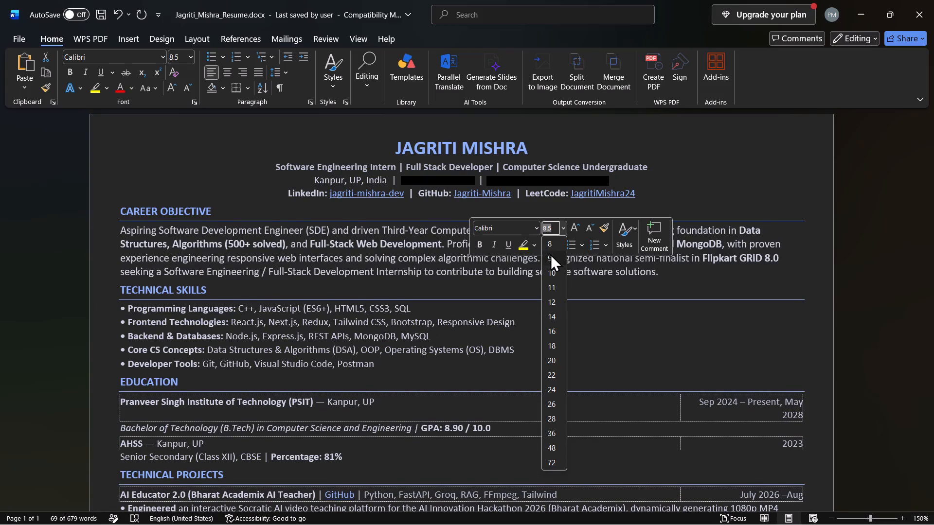
{"action": "left_click", "coordinate": [557, 332]}
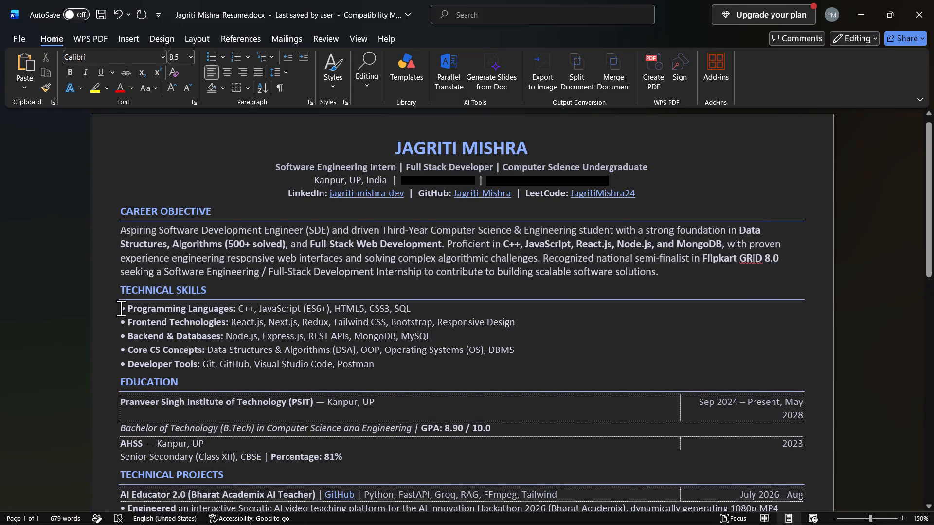
Set the font size of all five bullet lines under Technical Skills to 9.
{"action": "left_click_drag", "start_coordinate": [121, 308], "coordinate": [387, 367]}
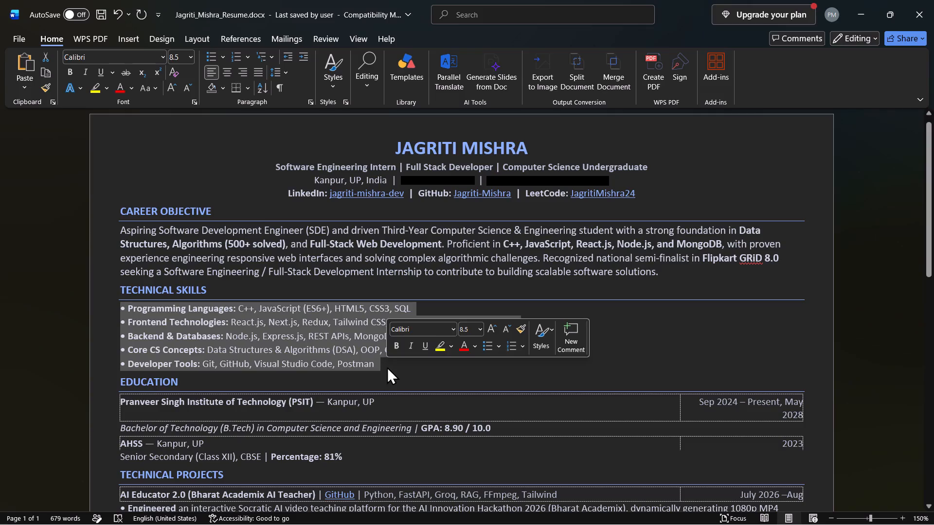
{"action": "left_click", "coordinate": [478, 327]}
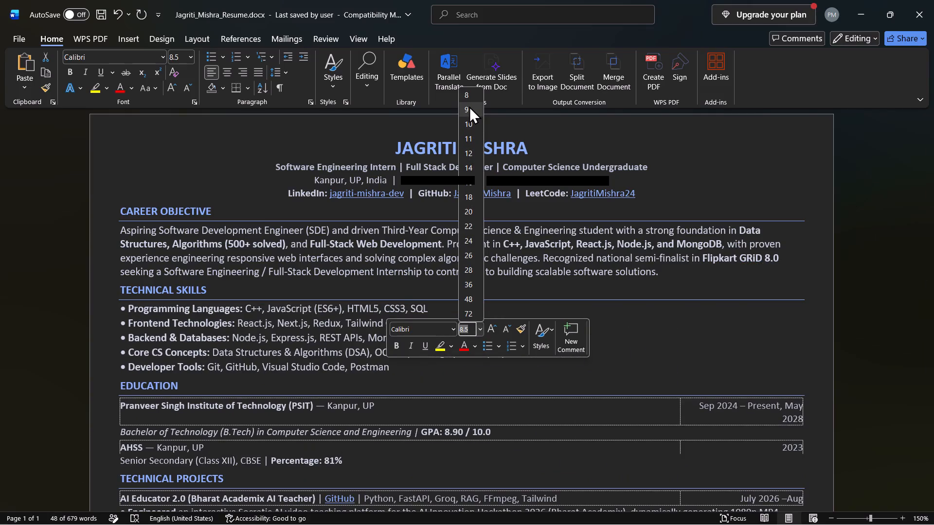
{"action": "left_click", "coordinate": [469, 107]}
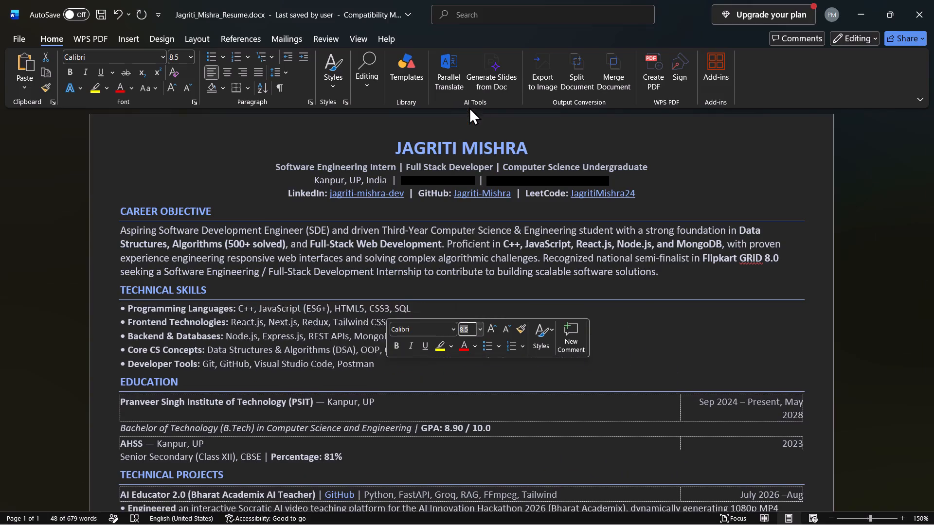
{"action": "left_click", "coordinate": [547, 379]}
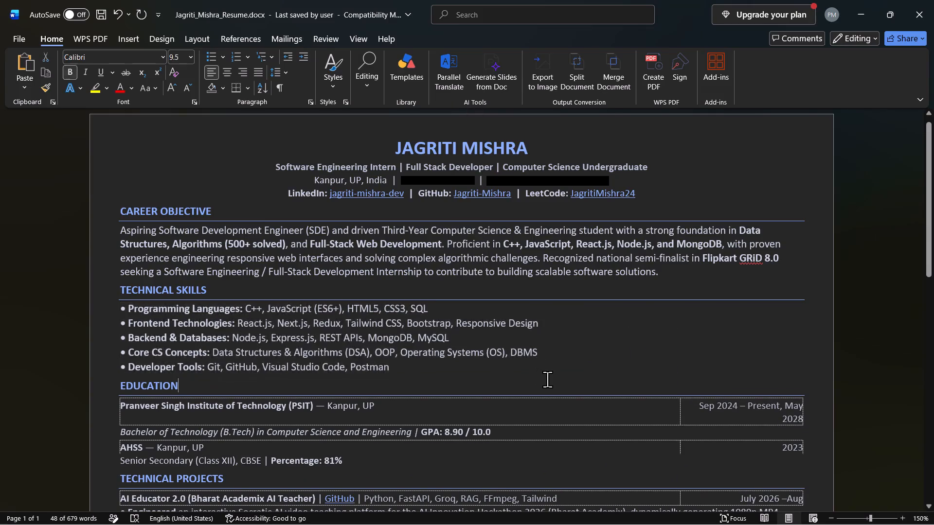
Set the font size of both Education entries, including their dates and degree details, to 9.
{"action": "scroll", "coordinate": [547, 379], "scroll_direction": "down", "scroll_amount": 1}
{"action": "scroll", "coordinate": [256, 315], "scroll_direction": "down", "scroll_amount": 2}
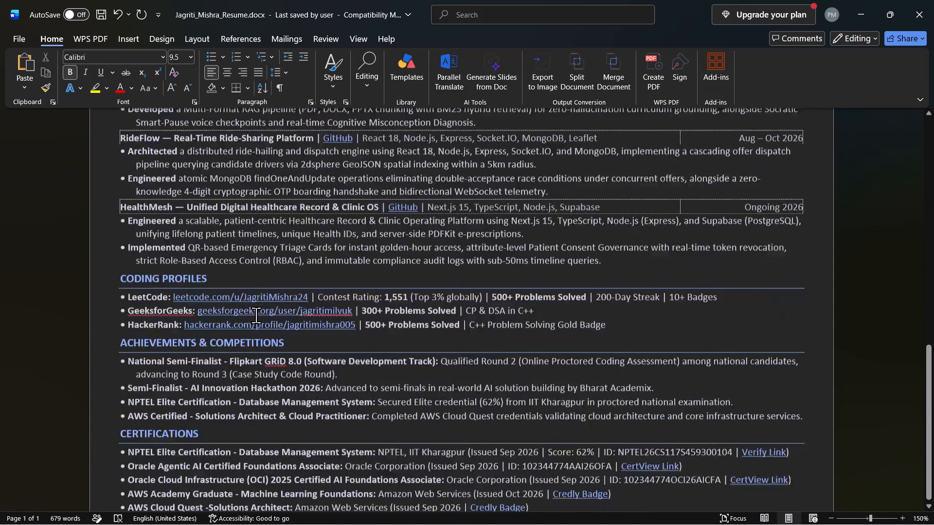
{"action": "scroll", "coordinate": [256, 315], "scroll_direction": "down", "scroll_amount": 1}
{"action": "scroll", "coordinate": [256, 315], "scroll_direction": "up", "scroll_amount": 3}
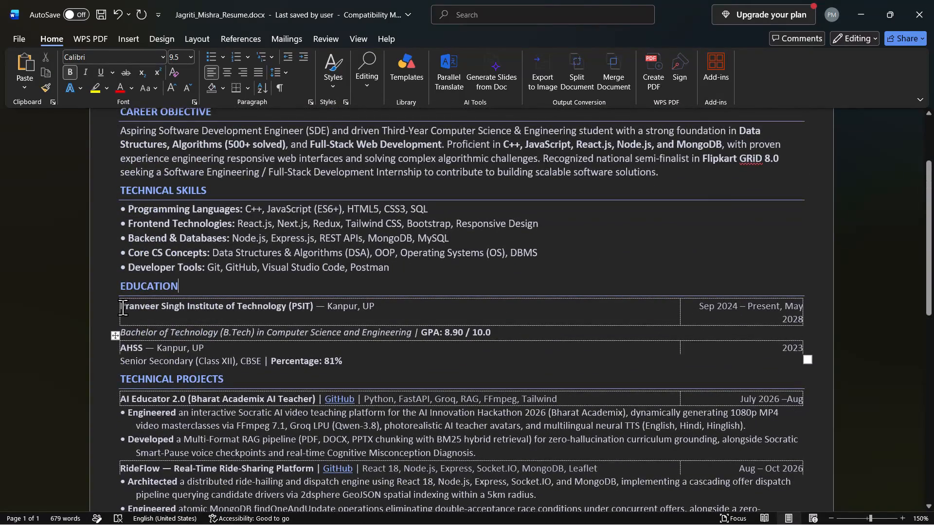
{"action": "left_click_drag", "start_coordinate": [121, 307], "coordinate": [359, 364]}
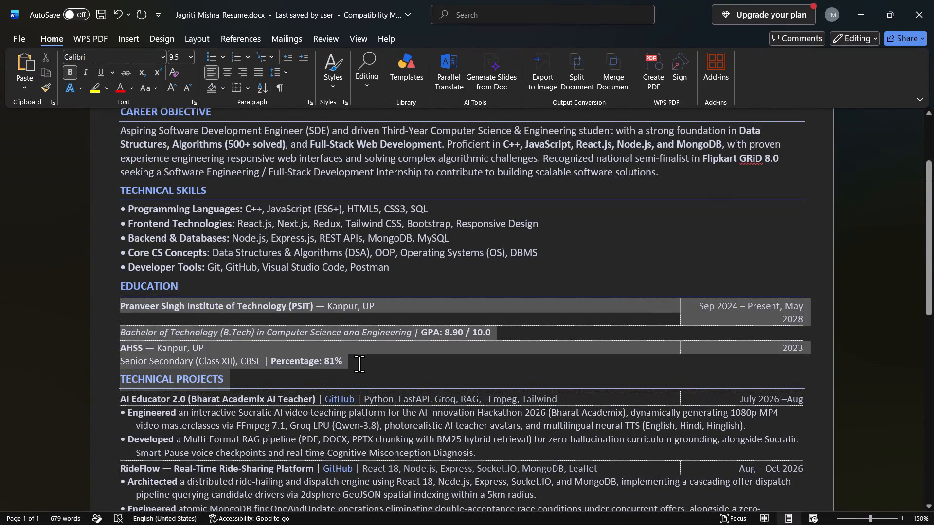
{"action": "left_click_drag", "start_coordinate": [359, 364], "coordinate": [359, 363]}
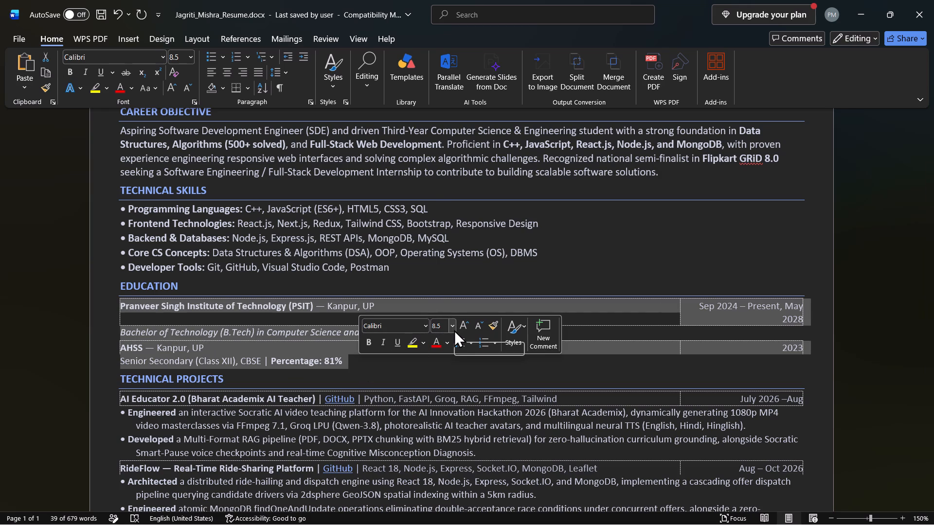
{"action": "left_click", "coordinate": [454, 330]}
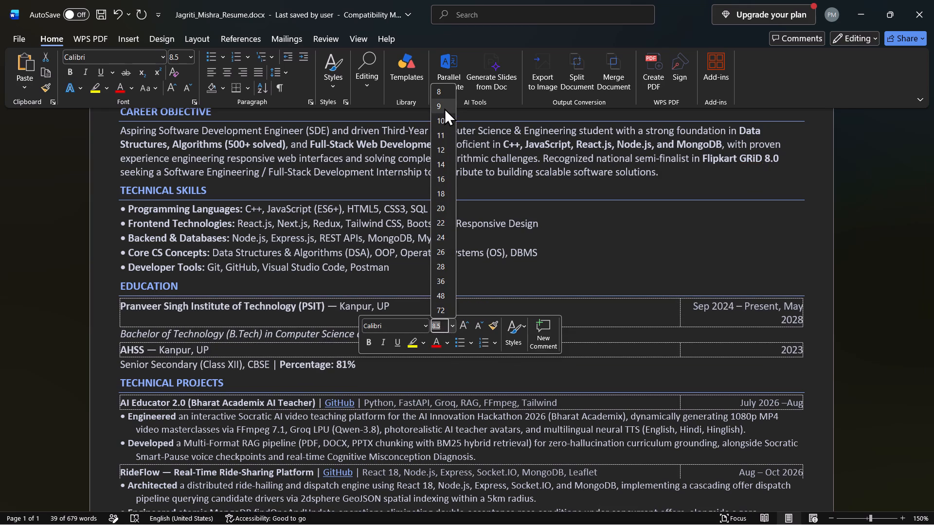
{"action": "left_click", "coordinate": [444, 108]}
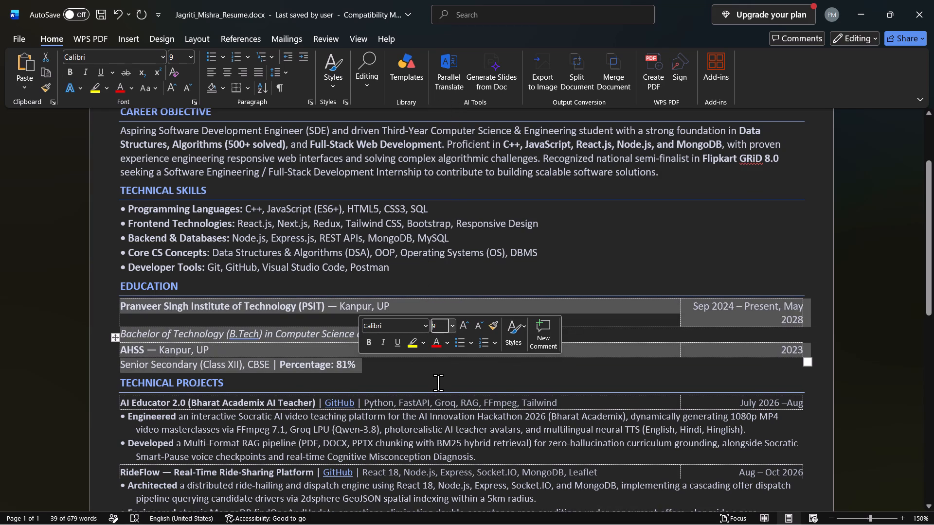
{"action": "left_click", "coordinate": [438, 383]}
Set the font size of the three Technical Projects entries, including headings, dates and bullets, to 9.
{"action": "scroll", "coordinate": [438, 383], "scroll_direction": "down", "scroll_amount": 1}
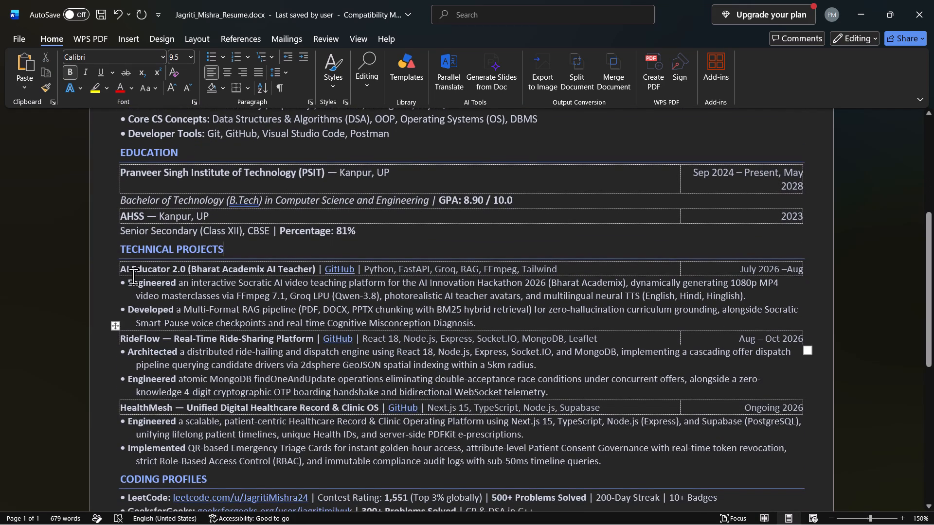
{"action": "left_click_drag", "start_coordinate": [120, 271], "coordinate": [270, 473]}
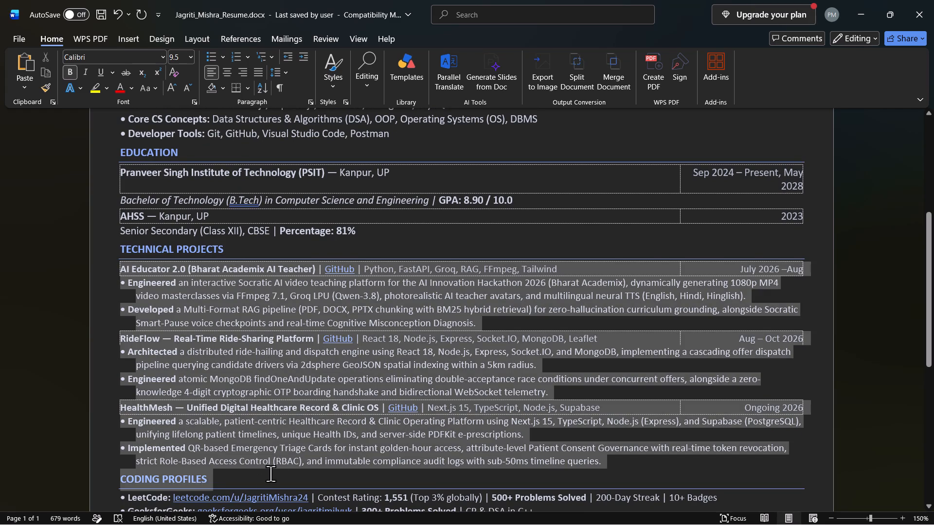
{"action": "left_click_drag", "start_coordinate": [270, 473], "coordinate": [544, 462]}
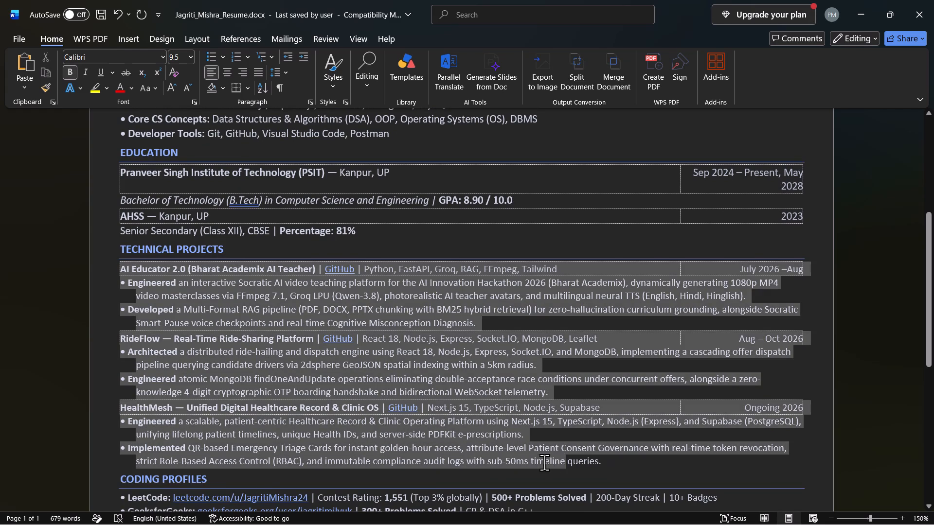
{"action": "left_click_drag", "start_coordinate": [544, 462], "coordinate": [611, 461]}
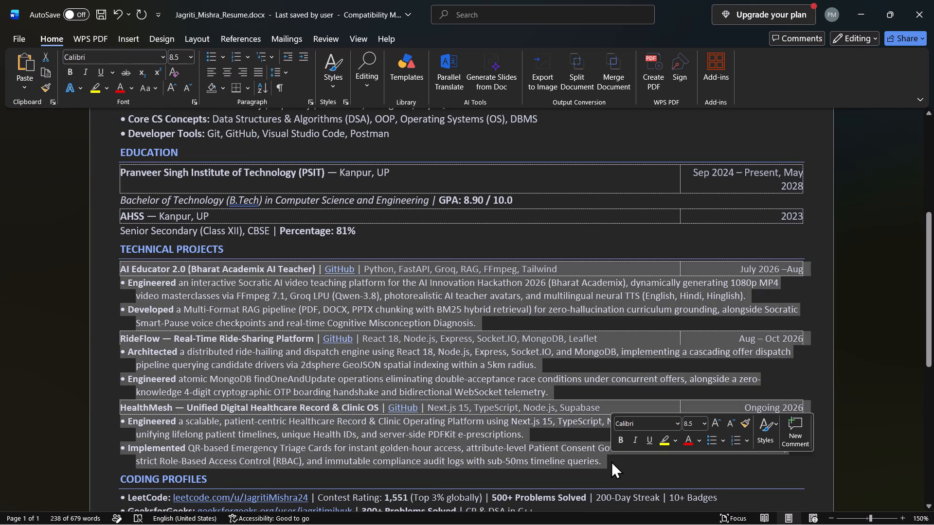
{"action": "left_click", "coordinate": [703, 422]}
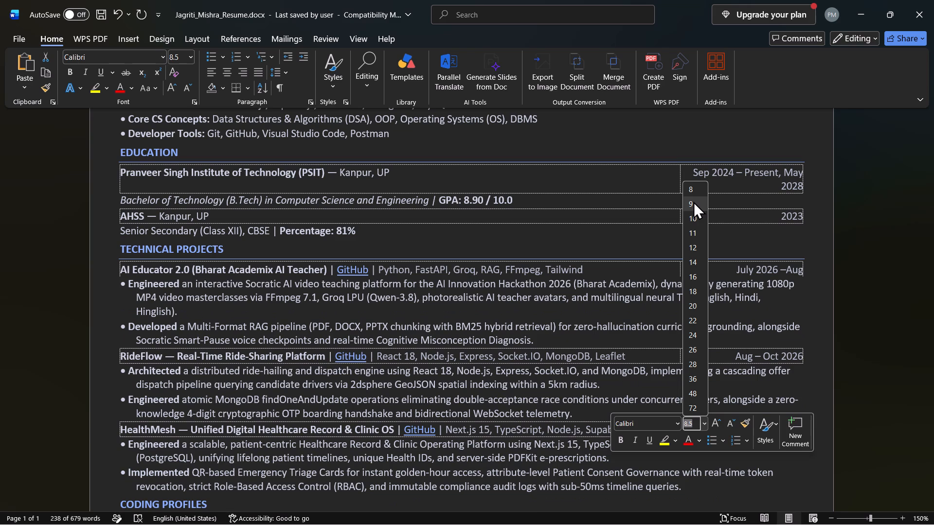
{"action": "left_click", "coordinate": [693, 201]}
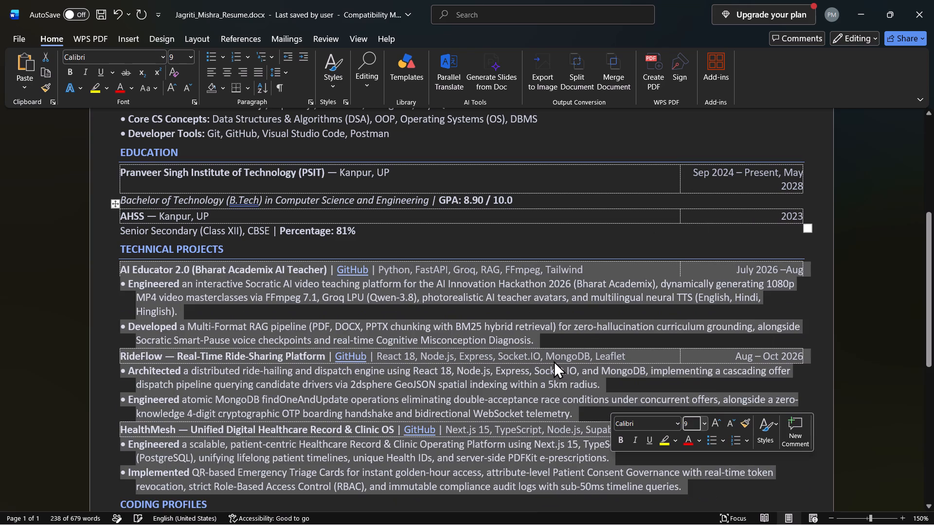
{"action": "left_click", "coordinate": [858, 383]}
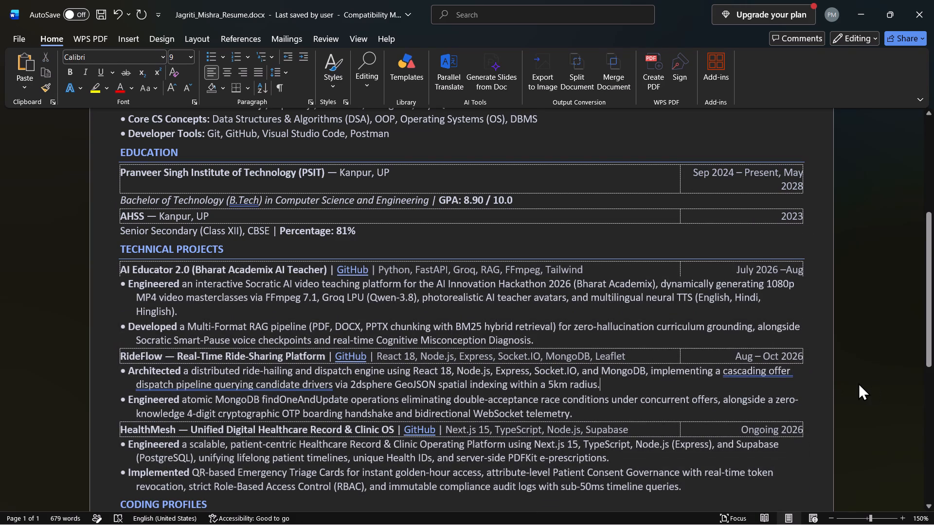
Set the font size of the LeetCode, GeeksforGeeks and HackerRank lines under Coding Profiles to 9.
{"action": "scroll", "coordinate": [858, 383], "scroll_direction": "down", "scroll_amount": 2}
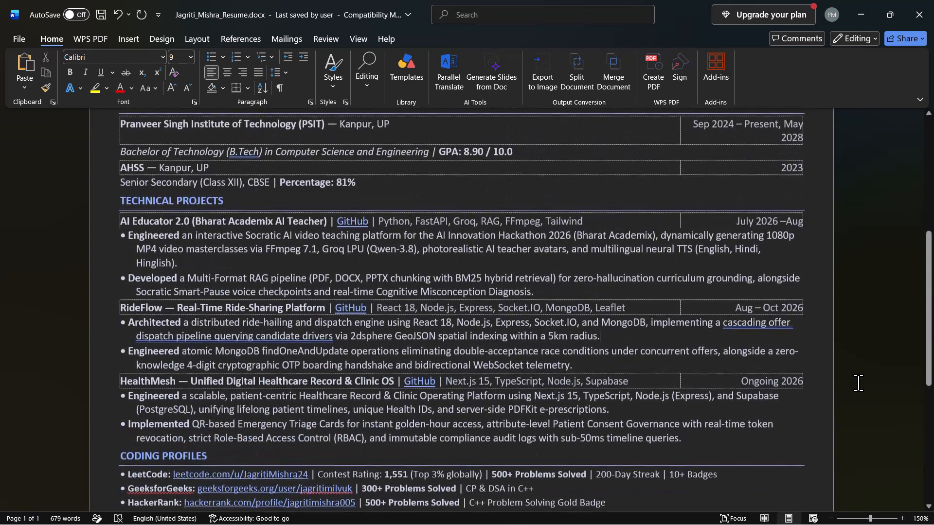
{"action": "scroll", "coordinate": [858, 383], "scroll_direction": "down", "scroll_amount": 1}
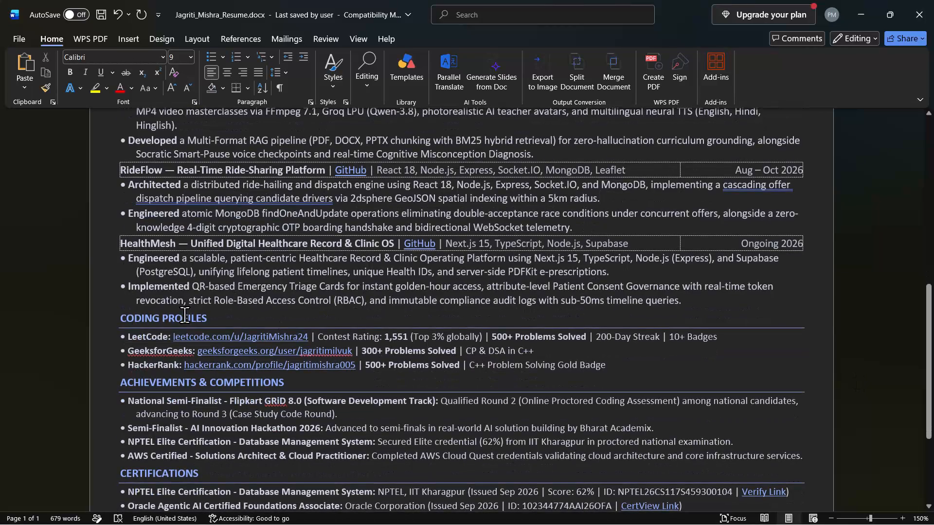
{"action": "left_click_drag", "start_coordinate": [119, 335], "coordinate": [575, 378]}
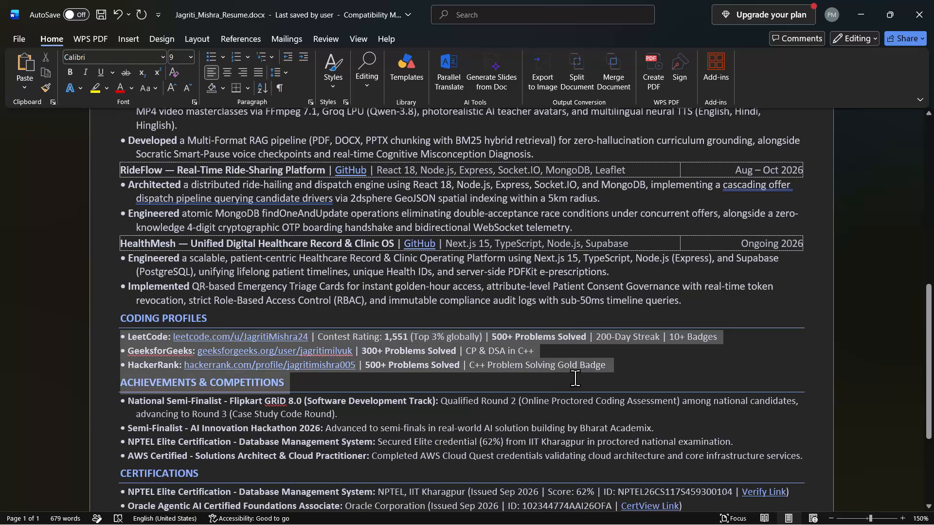
{"action": "left_click_drag", "start_coordinate": [575, 378], "coordinate": [609, 364]}
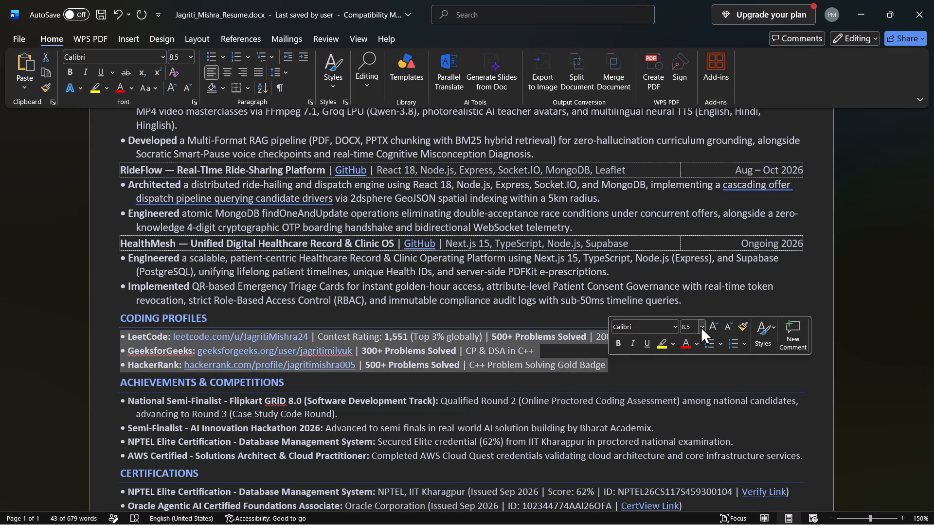
{"action": "left_click", "coordinate": [701, 327]}
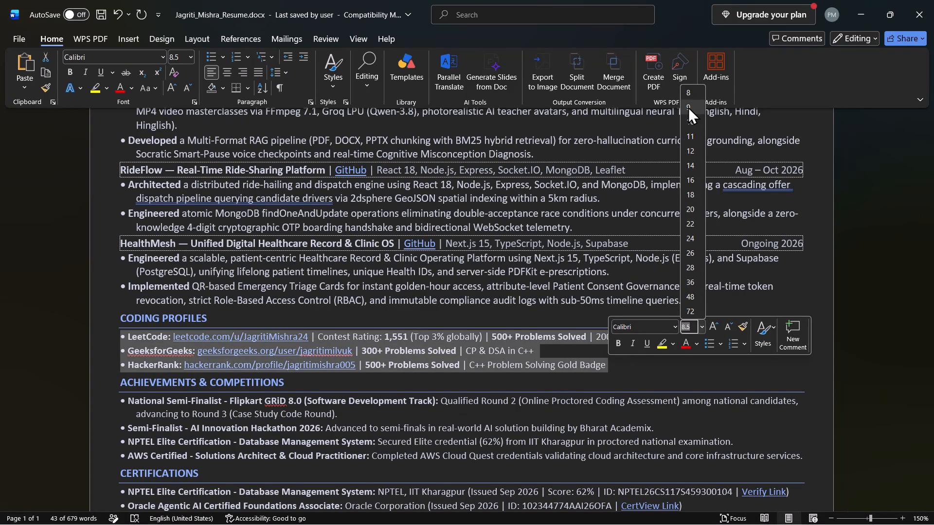
{"action": "left_click", "coordinate": [688, 105]}
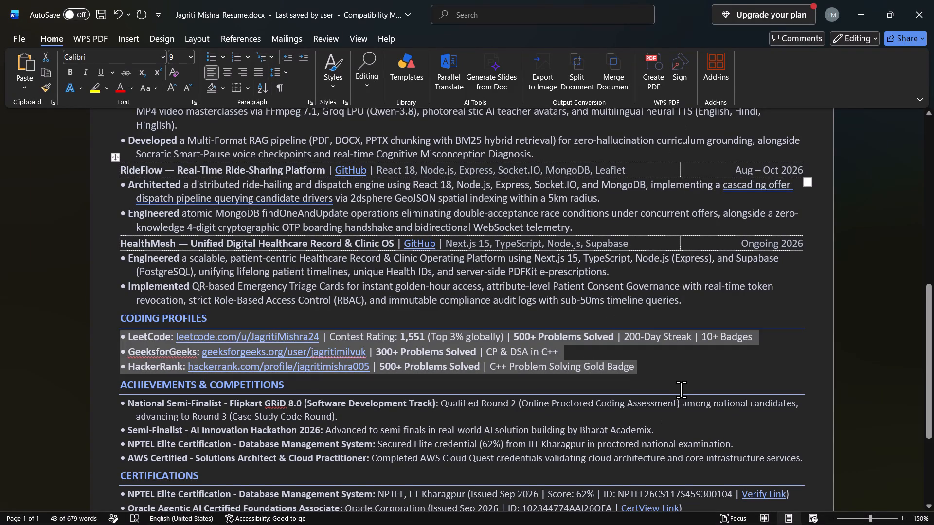
{"action": "left_click", "coordinate": [681, 389]}
Review the text size across the certifications, achievements, projects and coding profile entries.
{"action": "scroll", "coordinate": [681, 389], "scroll_direction": "down", "scroll_amount": 1}
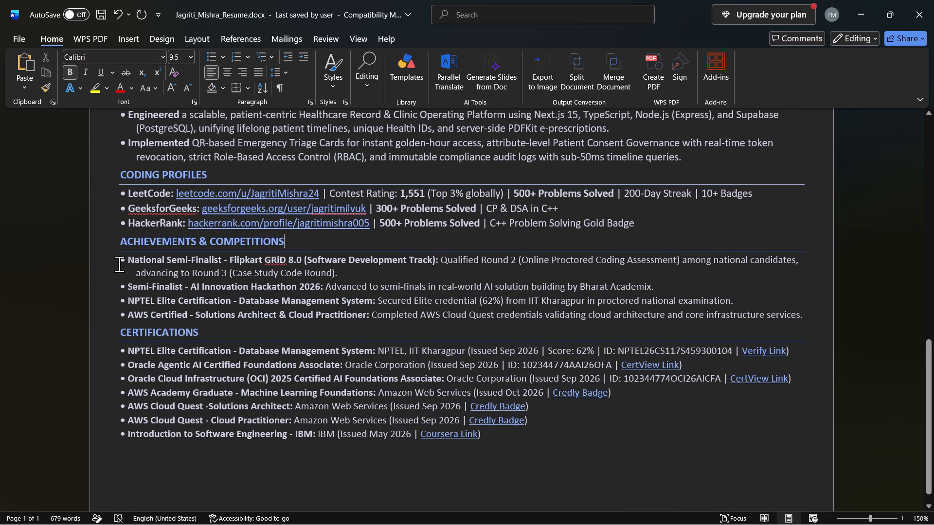
{"action": "scroll", "coordinate": [119, 263], "scroll_direction": "up", "scroll_amount": 2}
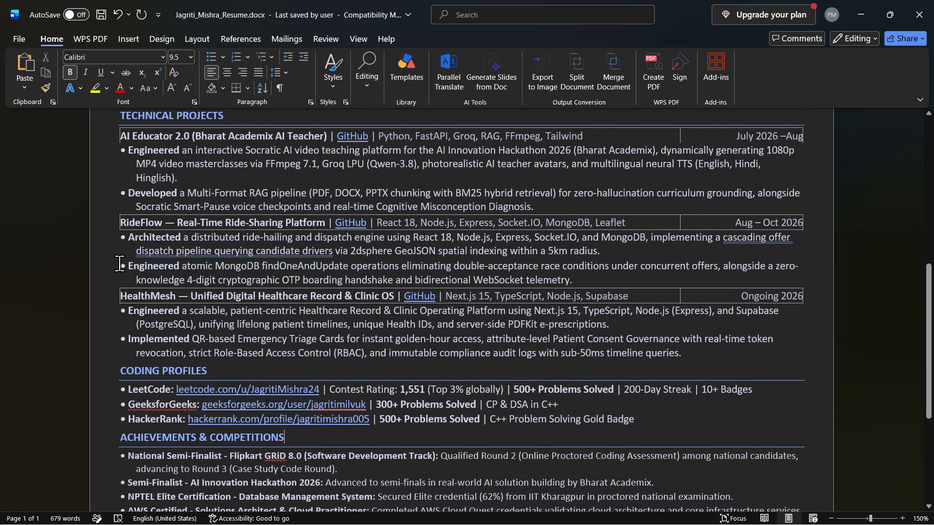
{"action": "scroll", "coordinate": [119, 263], "scroll_direction": "up", "scroll_amount": 2}
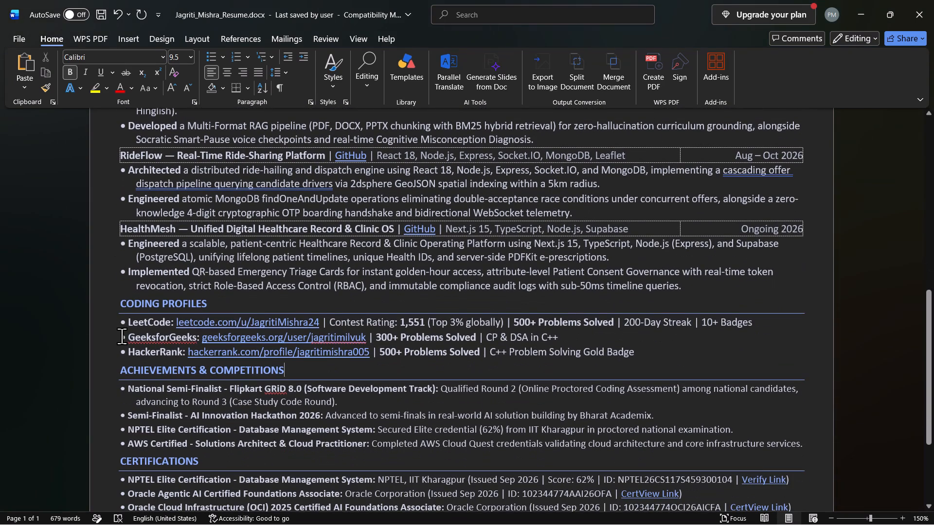
{"action": "left_click_drag", "start_coordinate": [121, 325], "coordinate": [657, 351]}
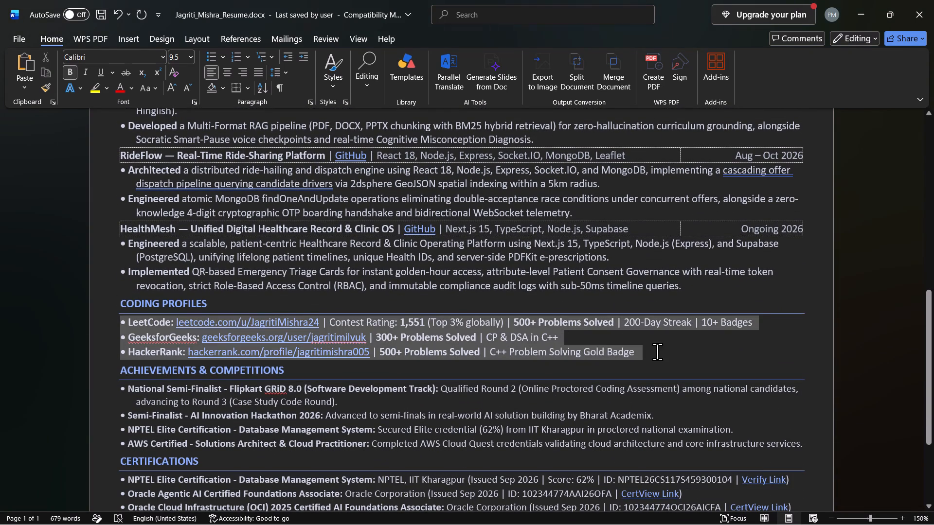
{"action": "left_click_drag", "start_coordinate": [657, 351], "coordinate": [665, 350]}
{"action": "left_click", "coordinate": [649, 376]}
Set the font size of the four bulleted entries under Achievements & Competitions to 9.
{"action": "scroll", "coordinate": [649, 376], "scroll_direction": "down", "scroll_amount": 1}
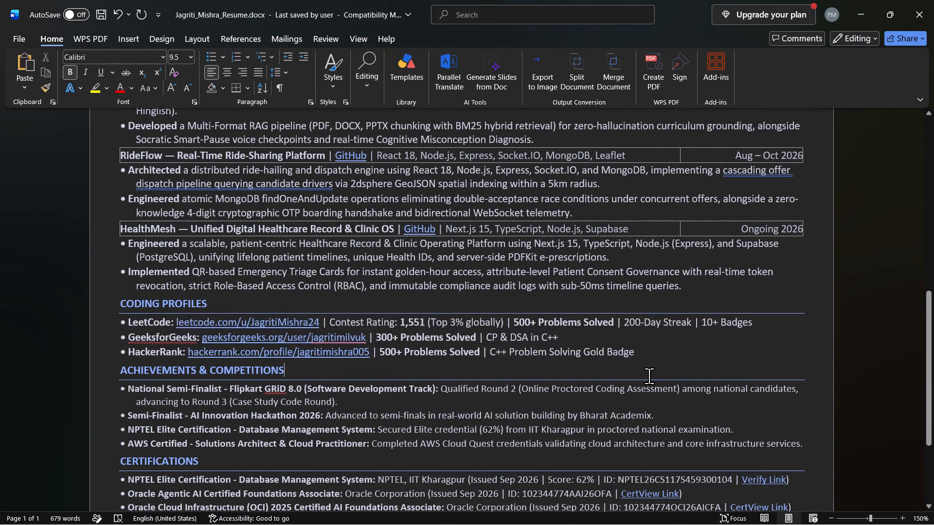
{"action": "scroll", "coordinate": [649, 376], "scroll_direction": "down", "scroll_amount": 1}
{"action": "right_click", "coordinate": [649, 376]}
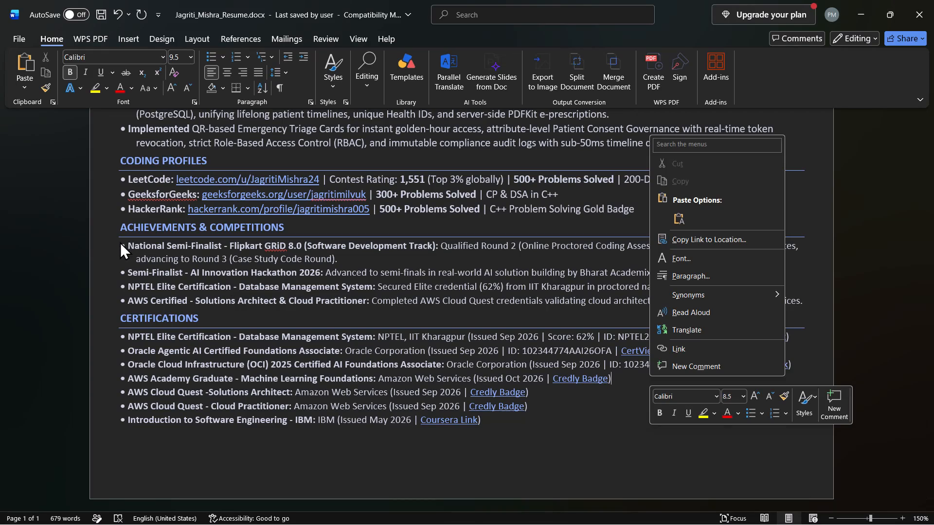
{"action": "left_click", "coordinate": [120, 242]}
{"action": "left_click_drag", "start_coordinate": [120, 242], "coordinate": [662, 303]}
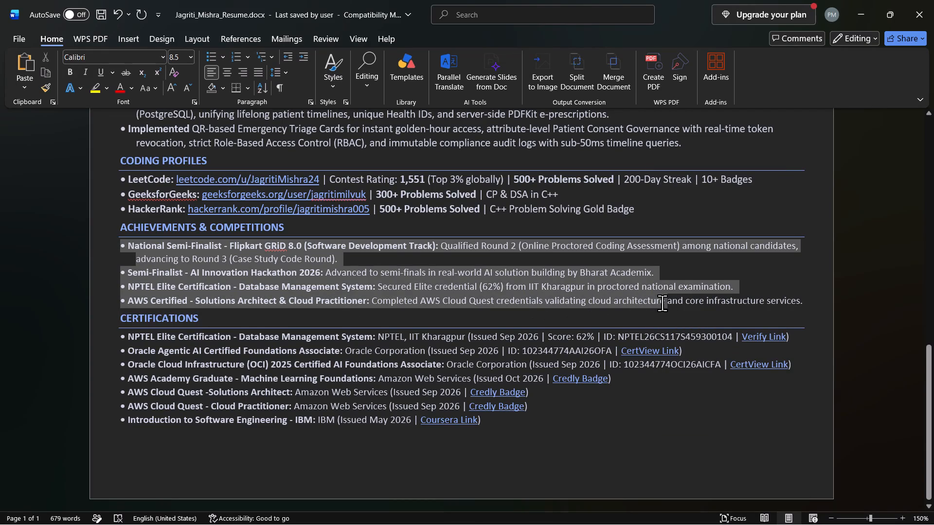
{"action": "left_click_drag", "start_coordinate": [662, 303], "coordinate": [833, 302]}
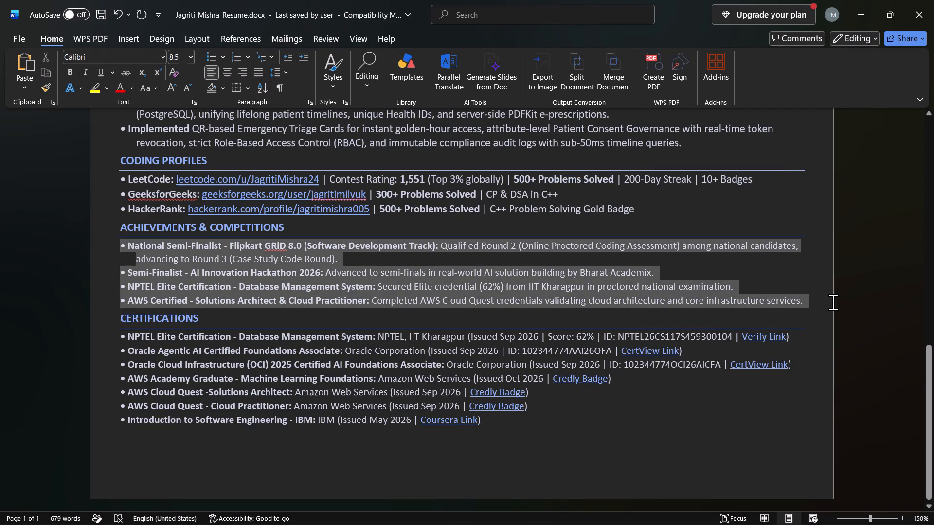
{"action": "left_click_drag", "start_coordinate": [833, 302], "coordinate": [817, 296]}
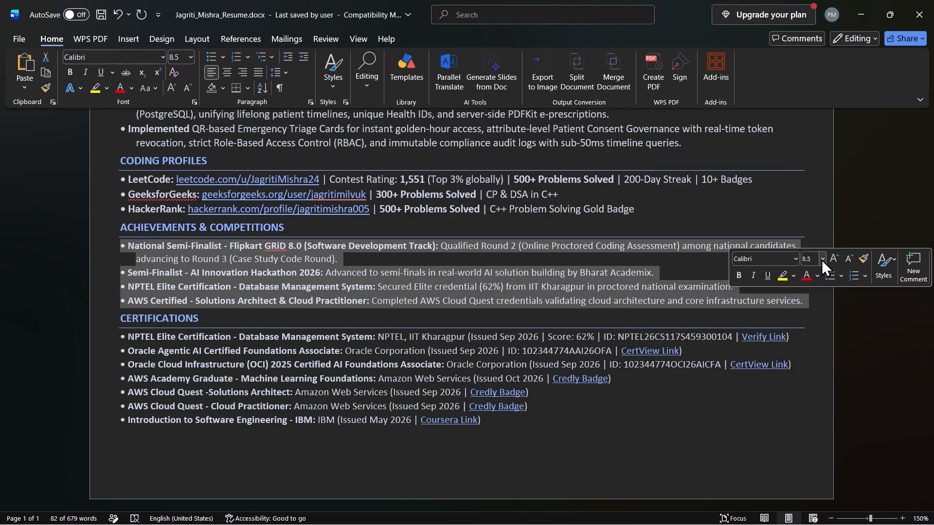
{"action": "left_click", "coordinate": [821, 259]}
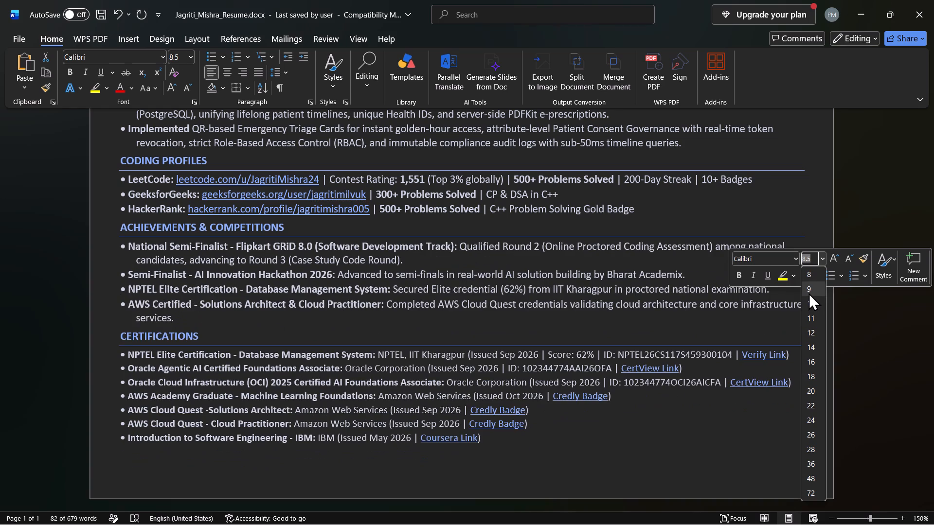
{"action": "left_click", "coordinate": [808, 293]}
{"action": "left_click", "coordinate": [623, 447]}
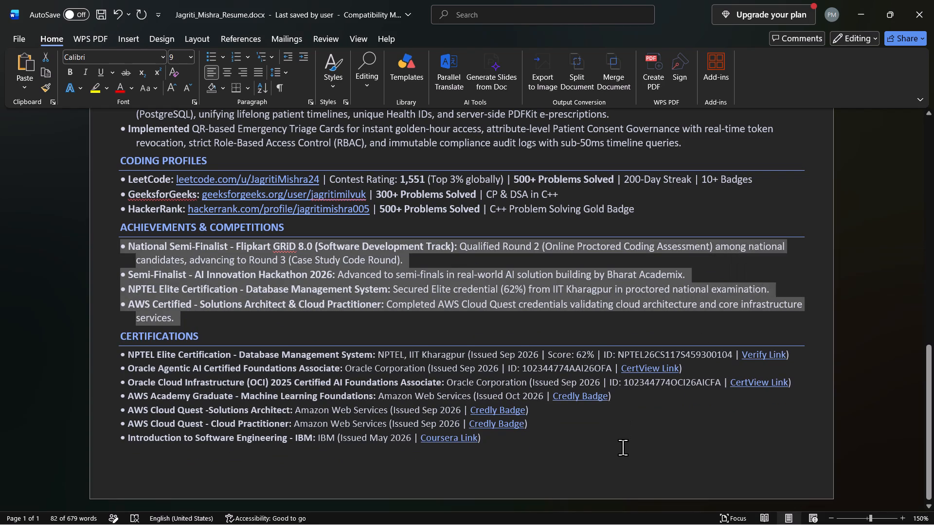
Set the font size of all seven bulleted entries under Certifications to 9.
{"action": "left_click_drag", "start_coordinate": [118, 356], "coordinate": [545, 447]}
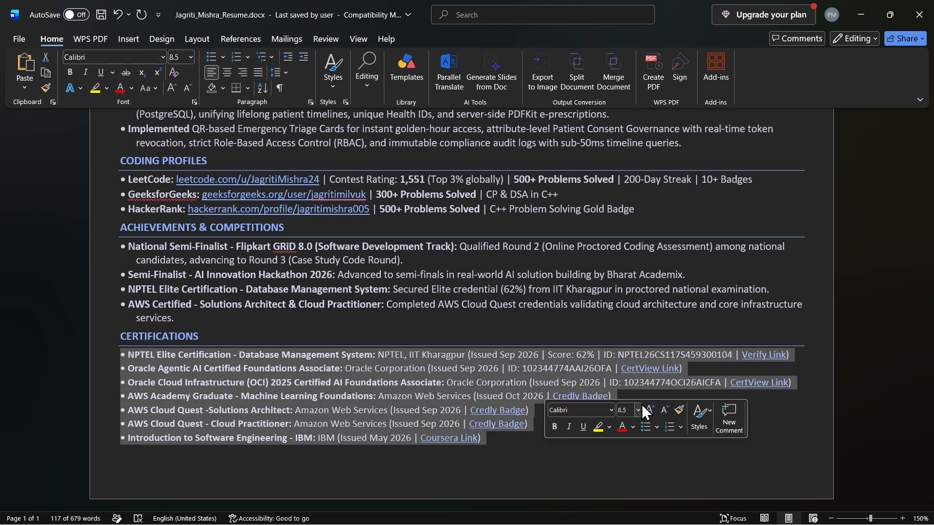
{"action": "left_click", "coordinate": [640, 408]}
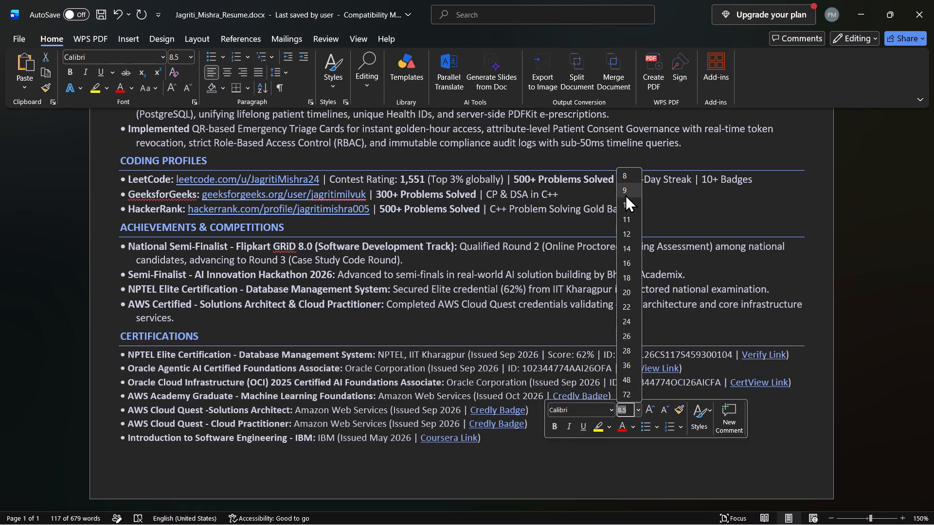
{"action": "left_click", "coordinate": [625, 192]}
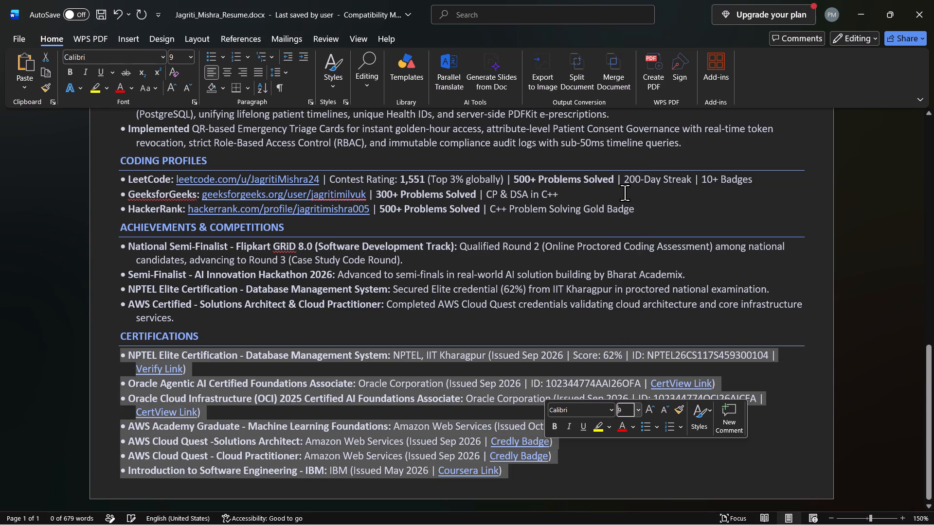
{"action": "left_click", "coordinate": [666, 492]}
Save the resume as a PDF in the MyResume folder, adding Cummins directly after Resume in the file name.
{"action": "scroll", "coordinate": [666, 492], "scroll_direction": "down", "scroll_amount": 1}
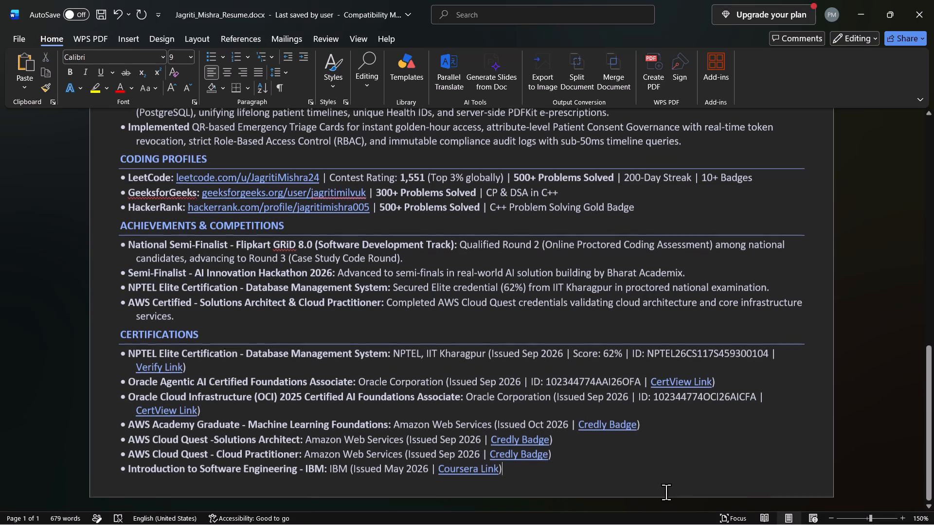
{"action": "scroll", "coordinate": [666, 492], "scroll_direction": "down", "scroll_amount": 3}
{"action": "scroll", "coordinate": [666, 492], "scroll_direction": "up", "scroll_amount": 3}
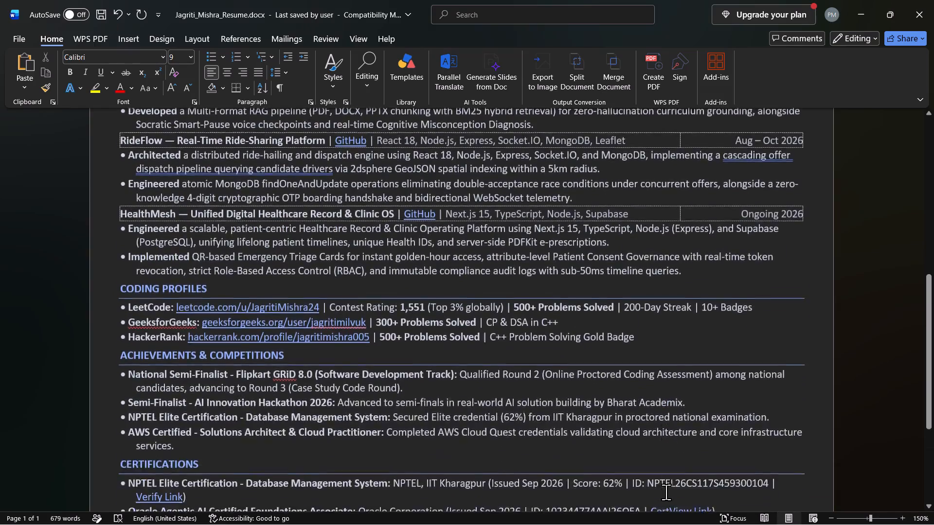
{"action": "scroll", "coordinate": [666, 492], "scroll_direction": "up", "scroll_amount": 1}
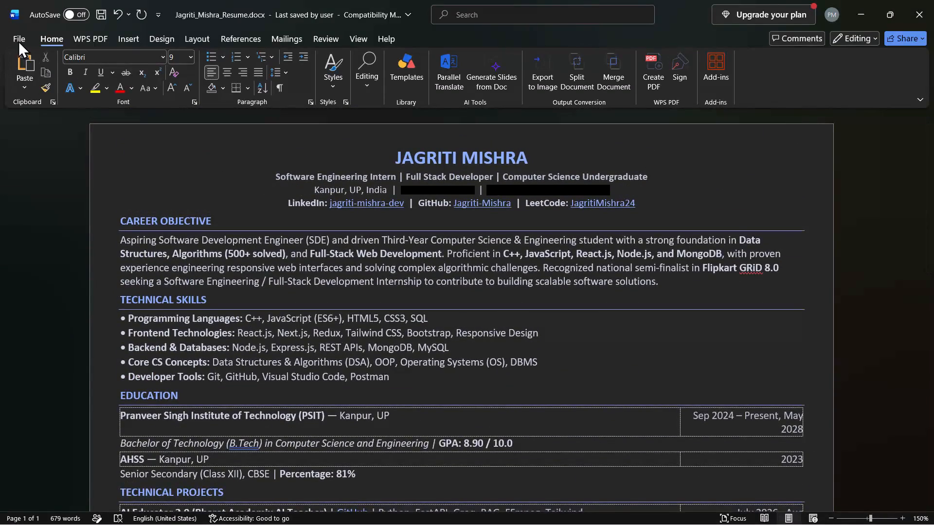
{"action": "left_click", "coordinate": [18, 39]}
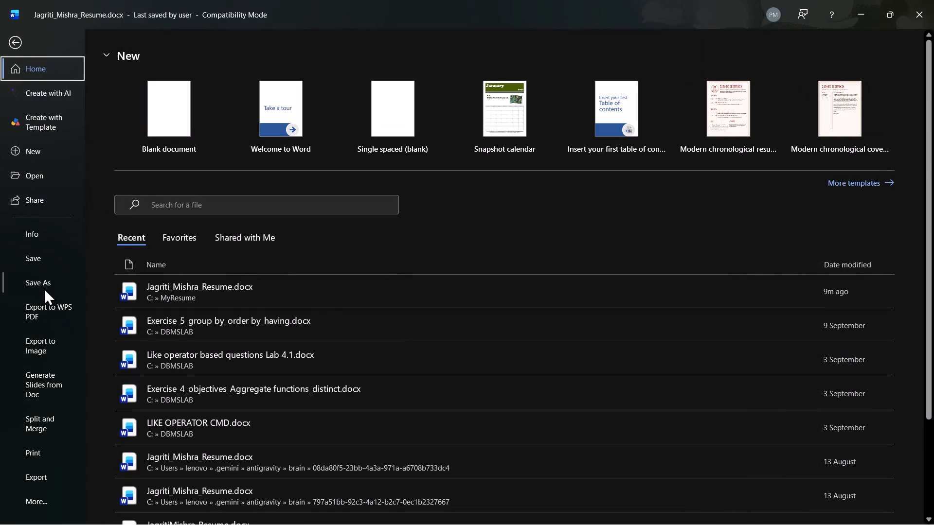
{"action": "left_click", "coordinate": [45, 281]}
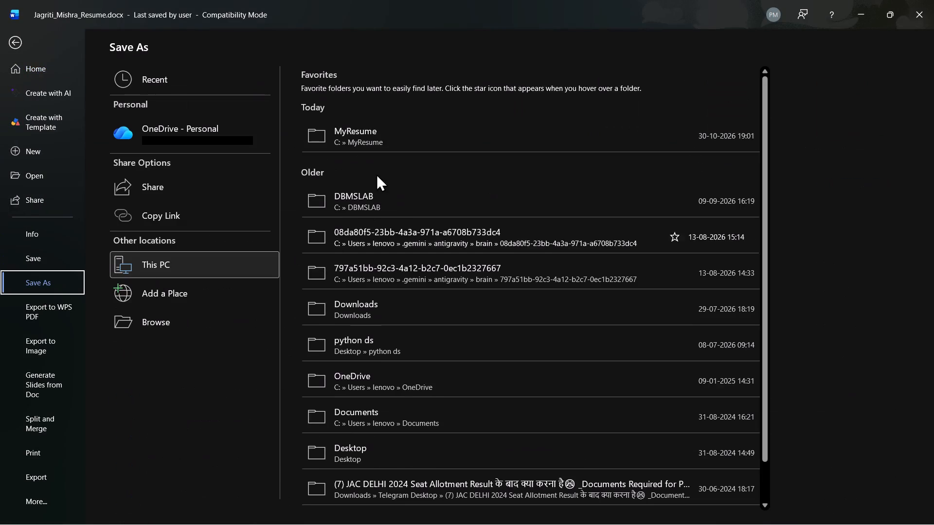
{"action": "left_click", "coordinate": [389, 133]}
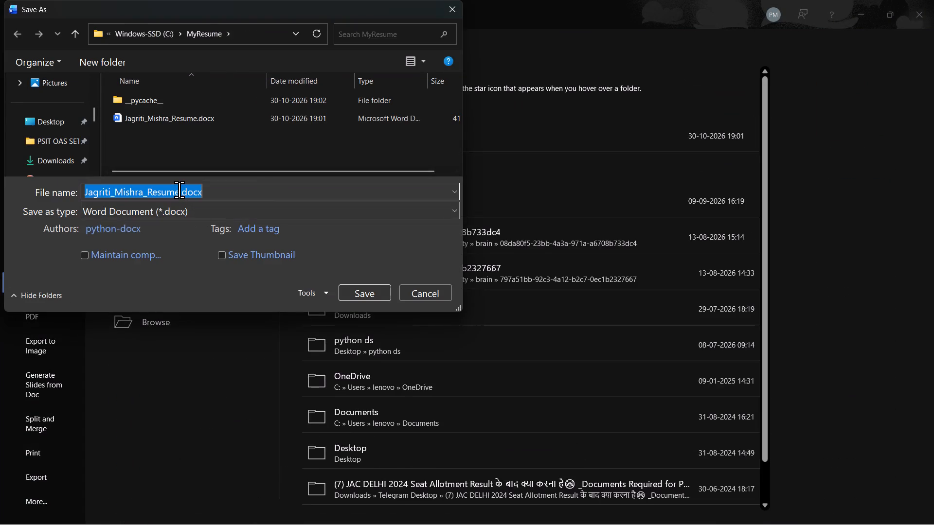
{"action": "left_click", "coordinate": [179, 190]}
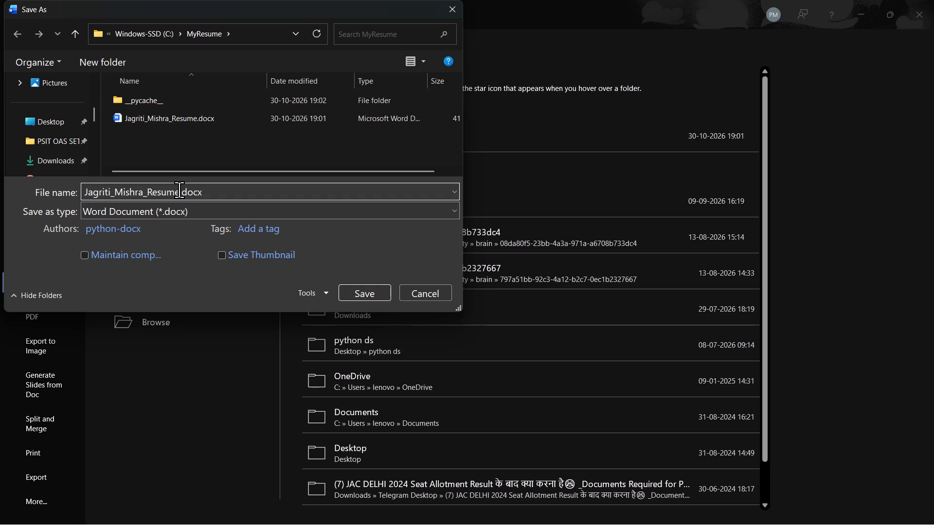
{"action": "type", "text": "Cummins"}
{"action": "left_click", "coordinate": [204, 211]}
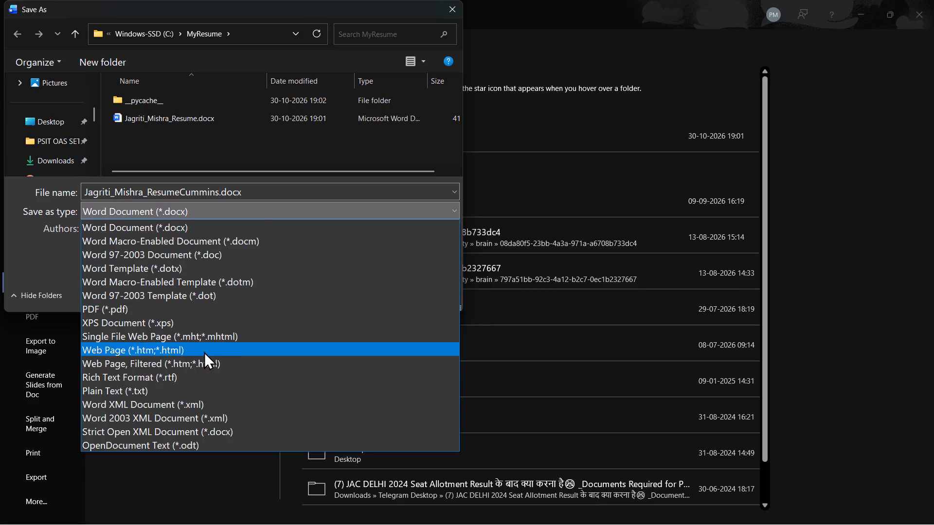
{"action": "left_click", "coordinate": [190, 314]}
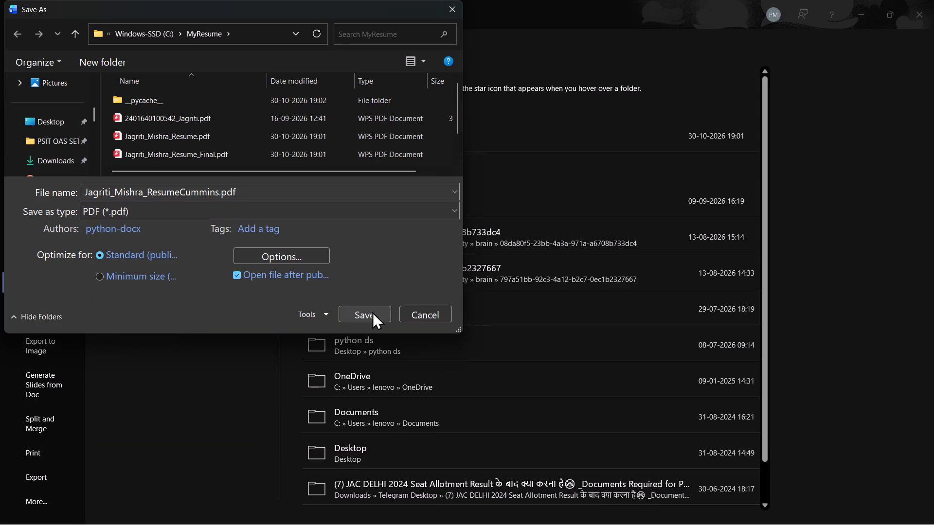
{"action": "left_click", "coordinate": [372, 312]}
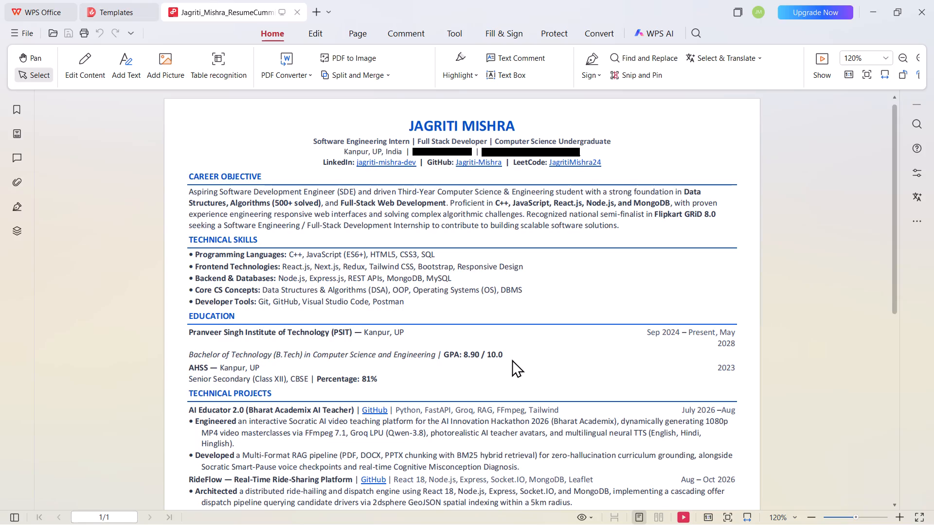
Review the layout of the exported resume PDF from the header down to the certifications in WPS Office.
{"action": "scroll", "coordinate": [512, 359], "scroll_direction": "down", "scroll_amount": 4}
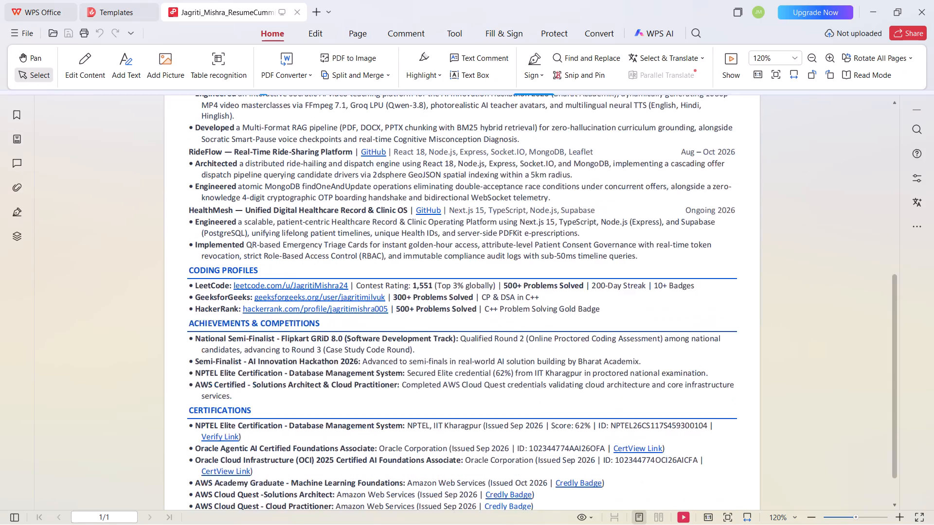
{"action": "scroll", "coordinate": [512, 359], "scroll_direction": "down", "scroll_amount": 2}
{"action": "scroll", "coordinate": [512, 359], "scroll_direction": "up", "scroll_amount": 1}
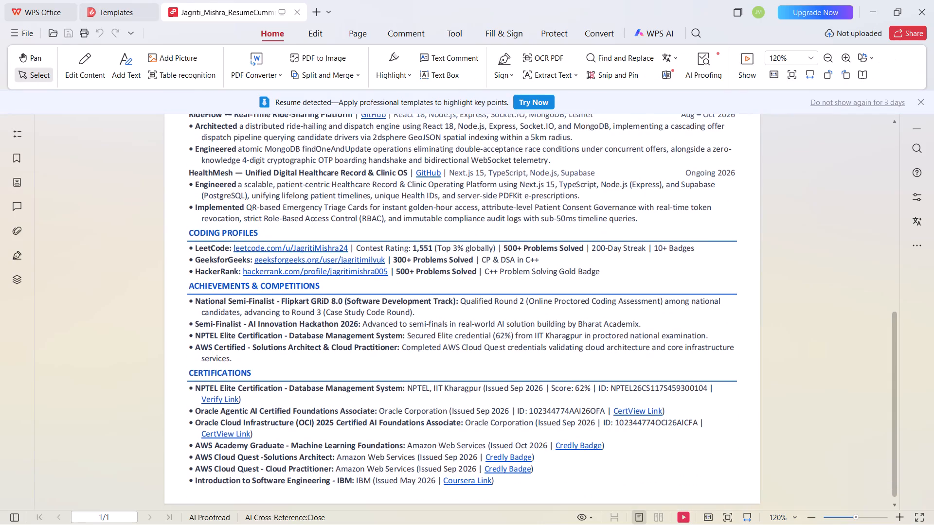
{"action": "scroll", "coordinate": [512, 359], "scroll_direction": "up", "scroll_amount": 3}
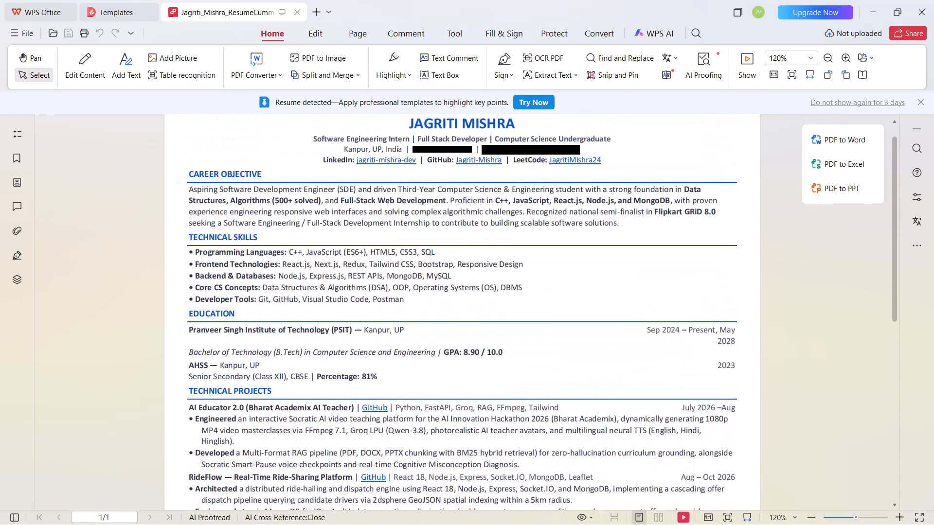
{"action": "scroll", "coordinate": [512, 359], "scroll_direction": "down", "scroll_amount": 2}
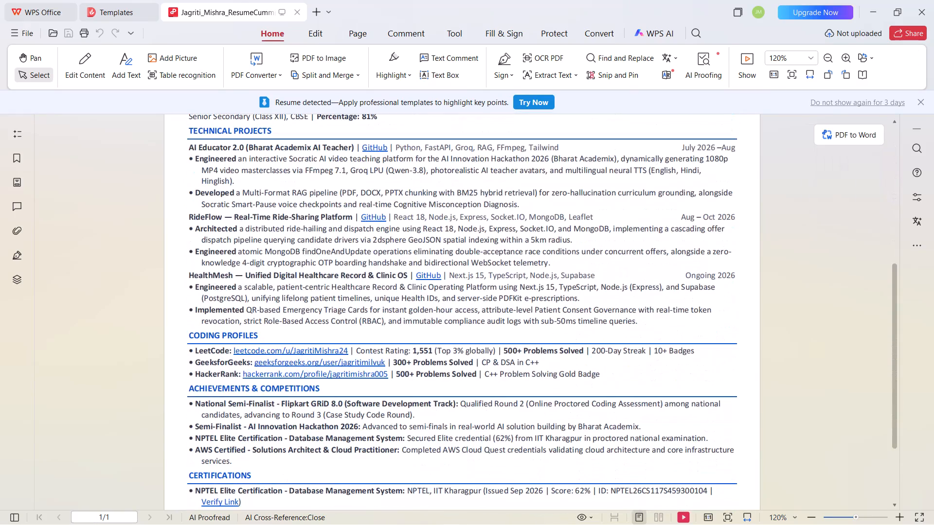
Switch to the MyResume folder in File Explorer and open the Cummins resume PDF with Firefox.
{"action": "key", "text": "alt+Tab"}
{"action": "key", "text": "alt+Tab"}
{"action": "key", "text": "alt+Tab"}
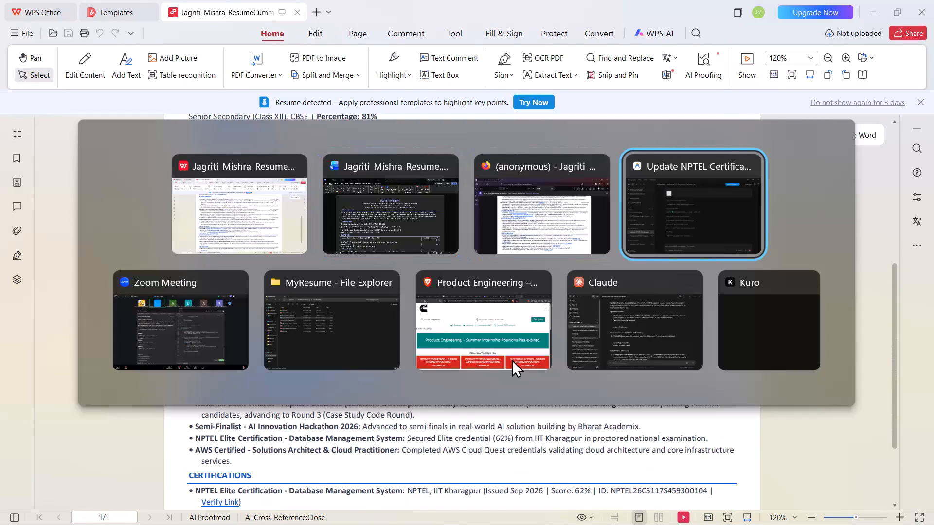
{"action": "key", "text": "alt+Tab"}
{"action": "key", "text": "alt+Tab"}
{"action": "key", "text": "alt+Tab"}
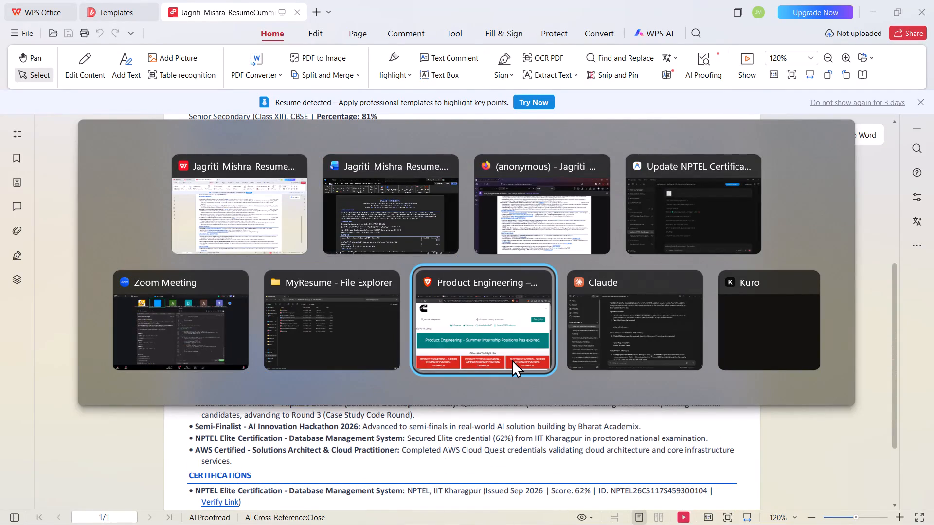
{"action": "key", "text": "alt+Tab"}
{"action": "key", "text": "alt+Tab"}
{"action": "key", "text": "alt+Tab"}
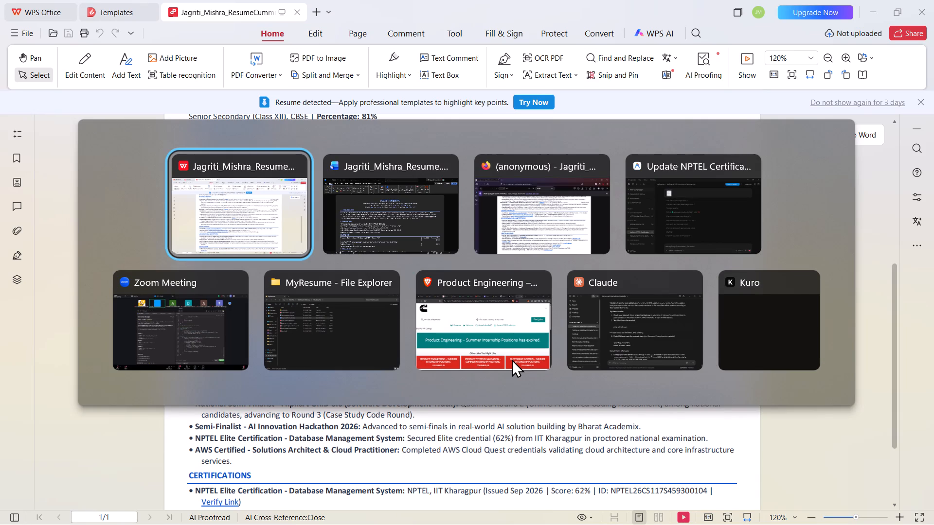
{"action": "key", "text": "alt+Tab"}
{"action": "key", "text": "alt+Tab"}
{"action": "key", "text": "alt+Tab"}
{"action": "key", "text": "alt+Tab"}
{"action": "key", "text": "alt+Tab"}
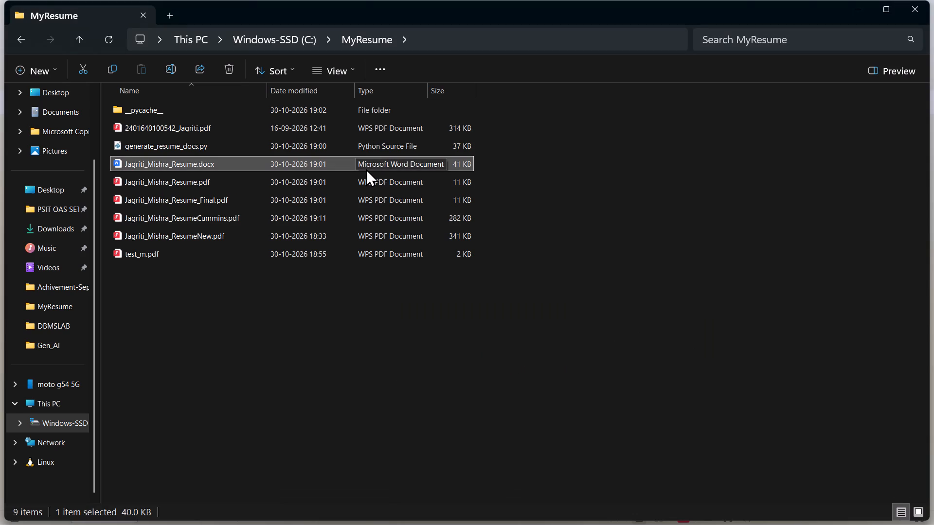
{"action": "right_click", "coordinate": [365, 215]}
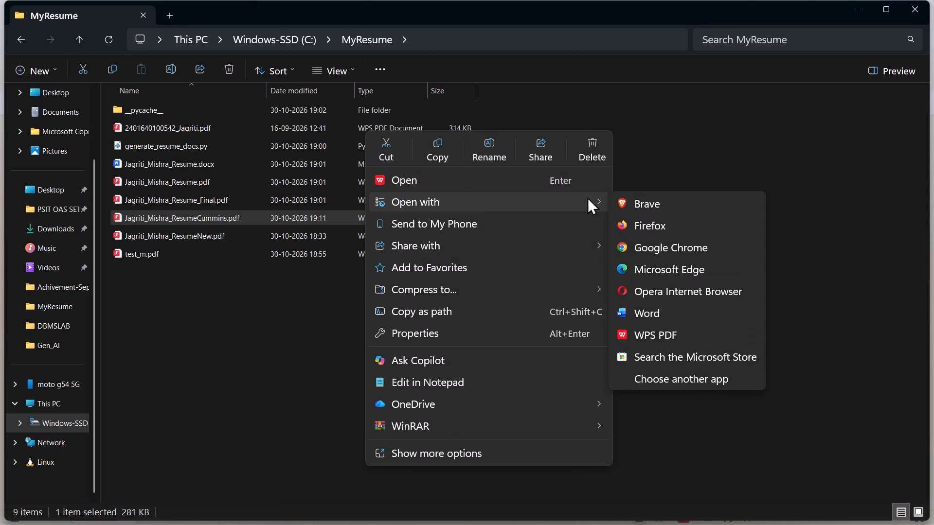
{"action": "left_click", "coordinate": [672, 226]}
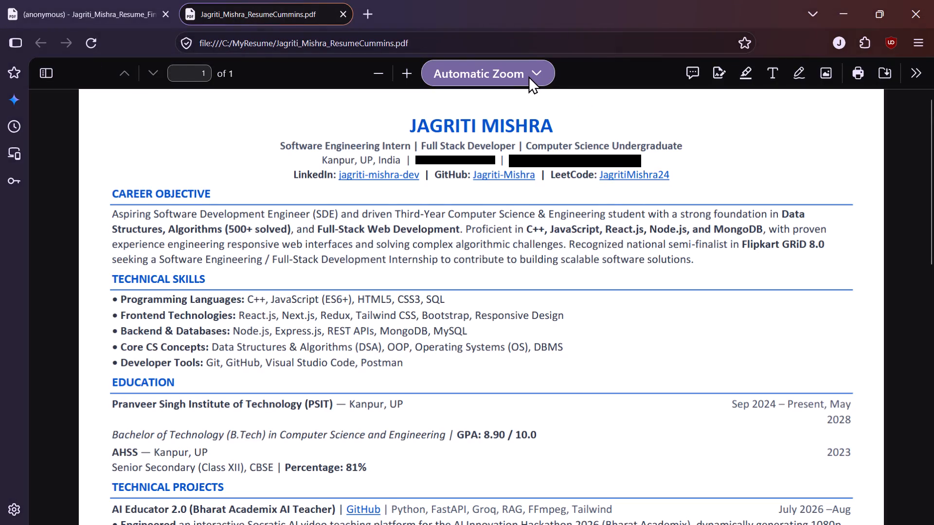
Adjust the page zoom and examine the Cummins resume PDF from the header to Coding Profiles, checking the degree line under Education.
{"action": "left_click", "coordinate": [528, 76]}
{"action": "left_click", "coordinate": [514, 153]}
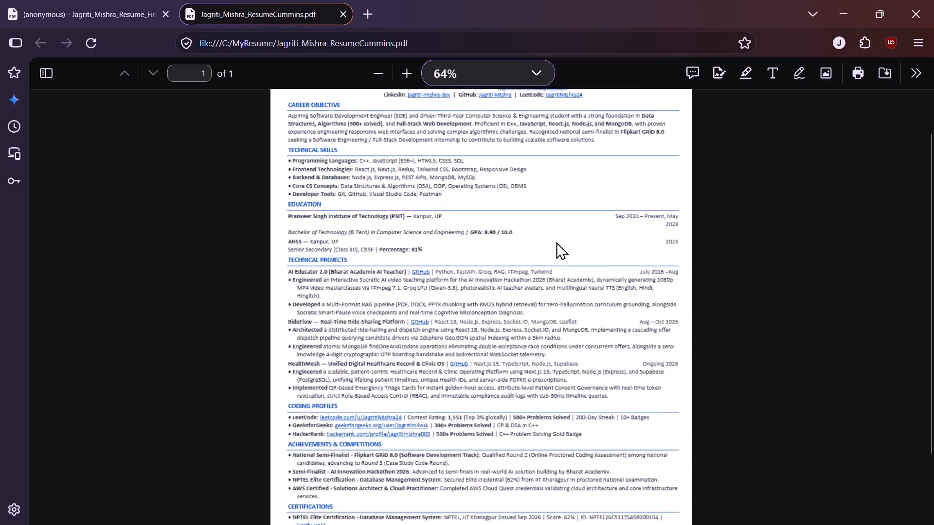
{"action": "scroll", "coordinate": [556, 242], "scroll_direction": "up", "scroll_amount": 3}
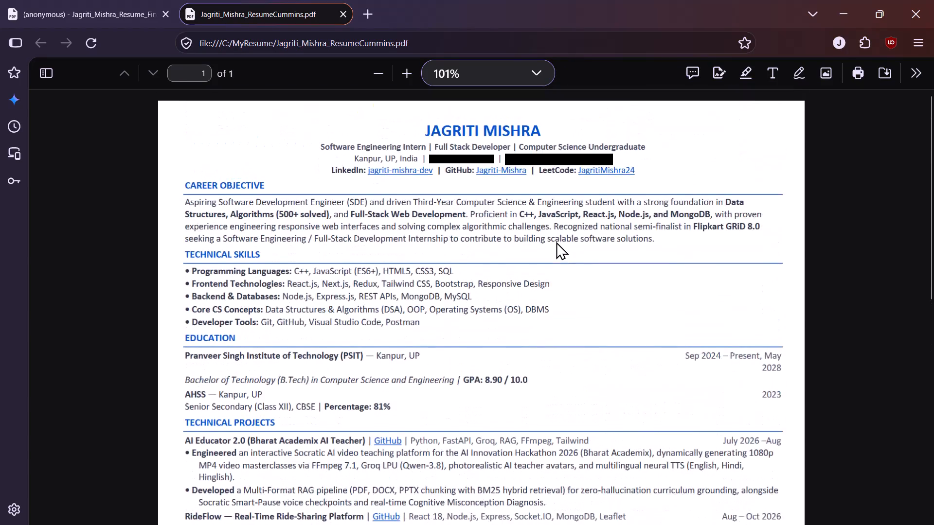
{"action": "scroll", "coordinate": [556, 242], "scroll_direction": "down", "scroll_amount": 1}
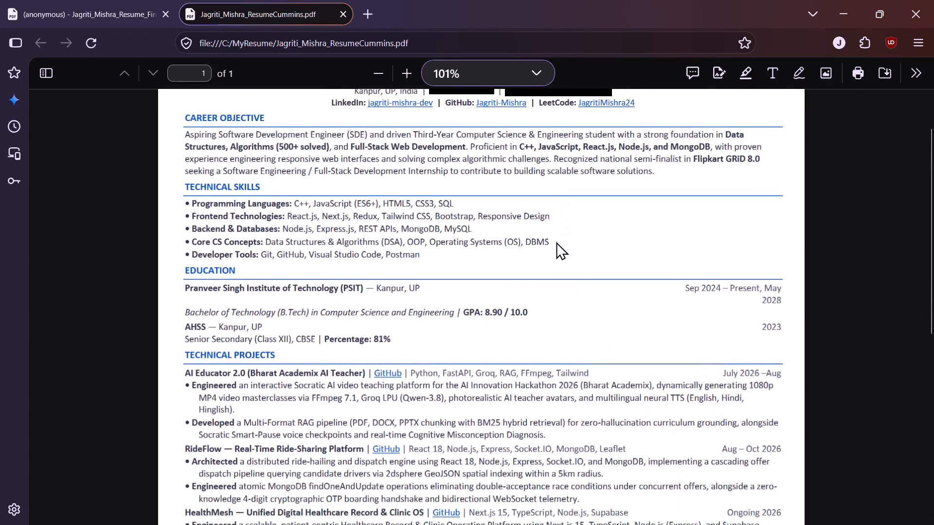
{"action": "scroll", "coordinate": [556, 242], "scroll_direction": "down", "scroll_amount": 3}
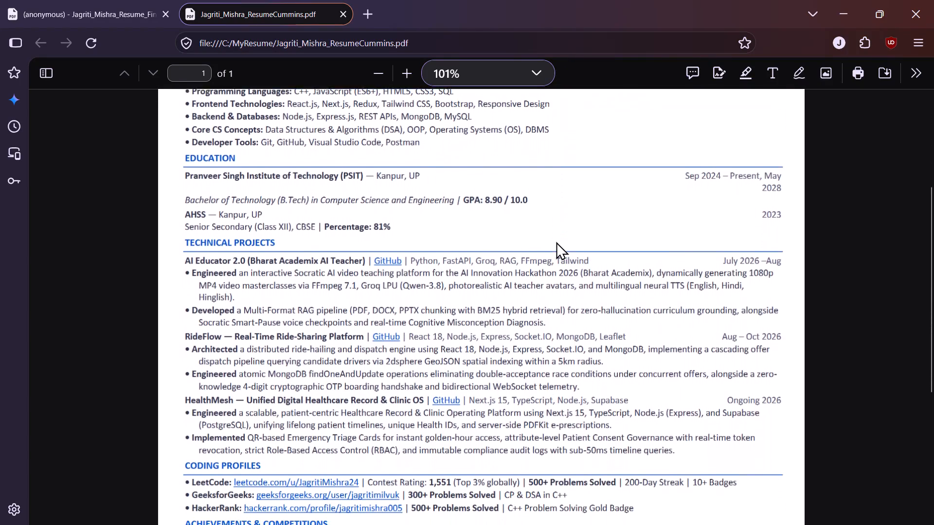
{"action": "scroll", "coordinate": [556, 242], "scroll_direction": "down", "scroll_amount": 2}
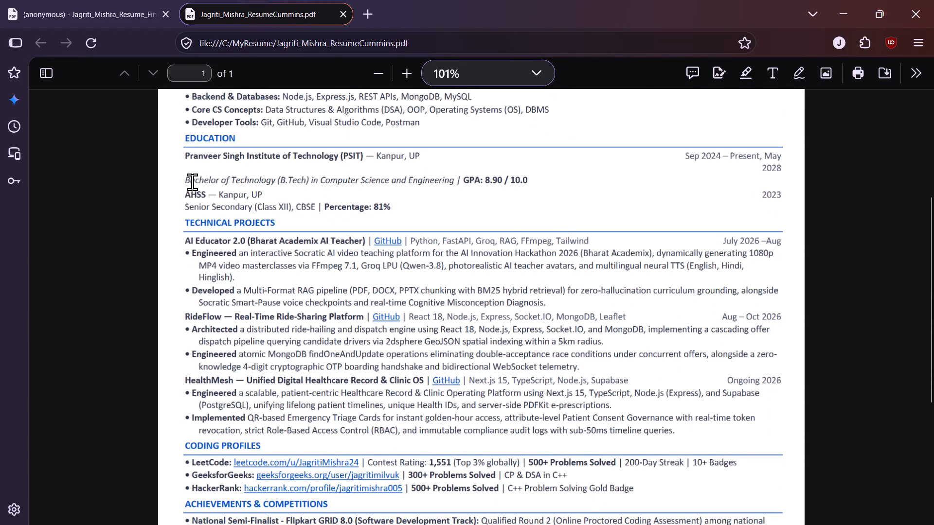
{"action": "left_click_drag", "start_coordinate": [185, 179], "coordinate": [452, 185]}
{"action": "left_click", "coordinate": [584, 220]}
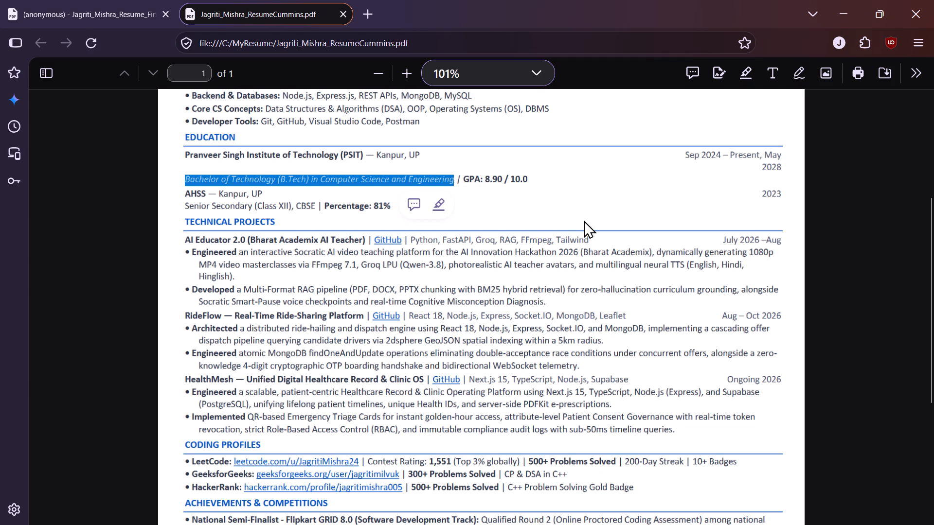
{"action": "left_click", "coordinate": [532, 205]}
{"action": "scroll", "coordinate": [532, 205], "scroll_direction": "up", "scroll_amount": 1}
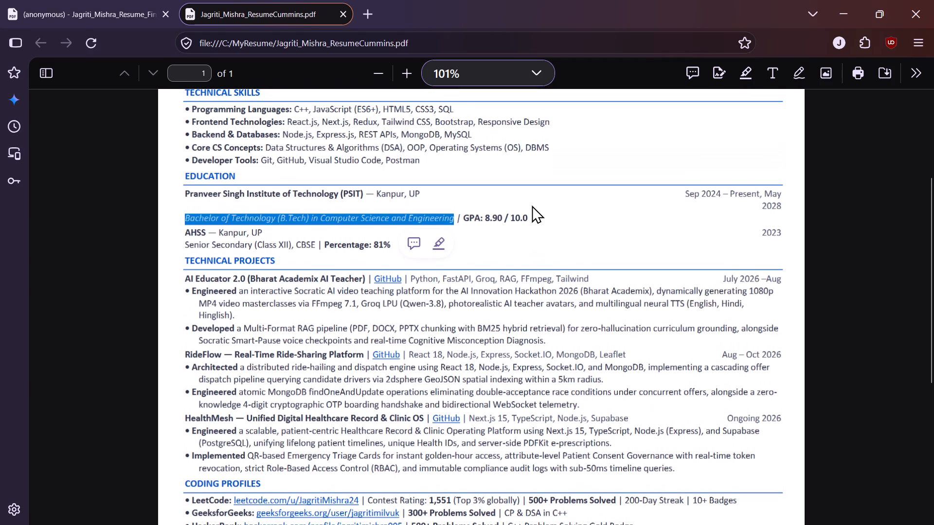
{"action": "left_click", "coordinate": [556, 192]}
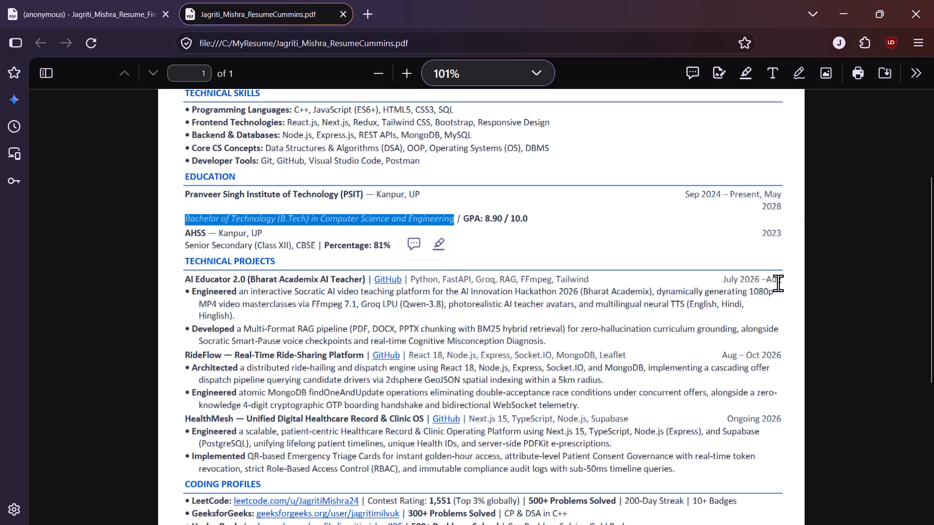
Review the Cummins PDF from Technical Projects through Certifications and return to the top of the page.
{"action": "scroll", "coordinate": [742, 402], "scroll_direction": "down", "scroll_amount": 2}
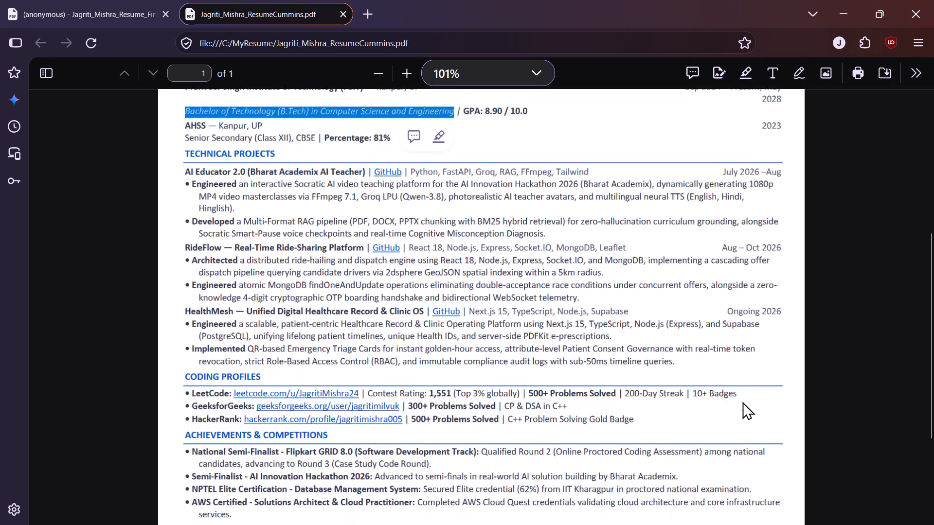
{"action": "scroll", "coordinate": [742, 402], "scroll_direction": "down", "scroll_amount": 5}
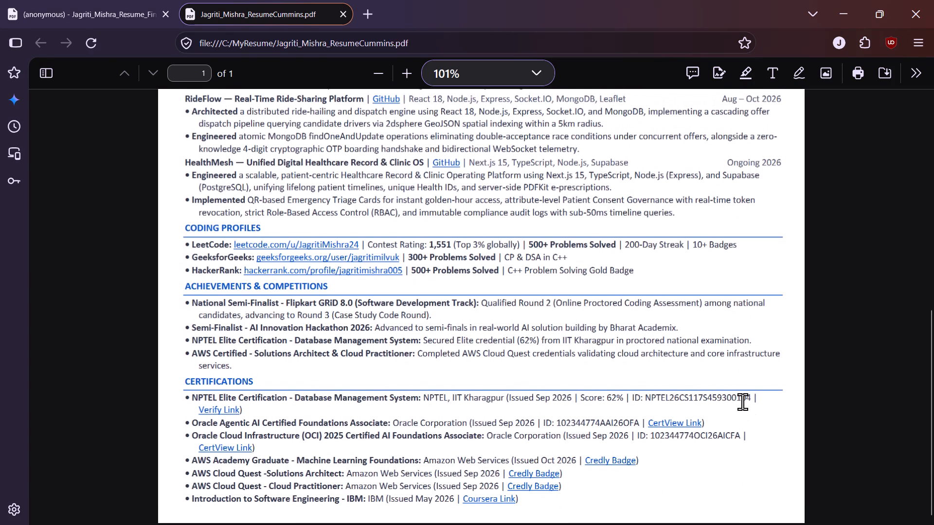
{"action": "scroll", "coordinate": [742, 402], "scroll_direction": "down", "scroll_amount": 1}
{"action": "scroll", "coordinate": [742, 402], "scroll_direction": "up", "scroll_amount": 2}
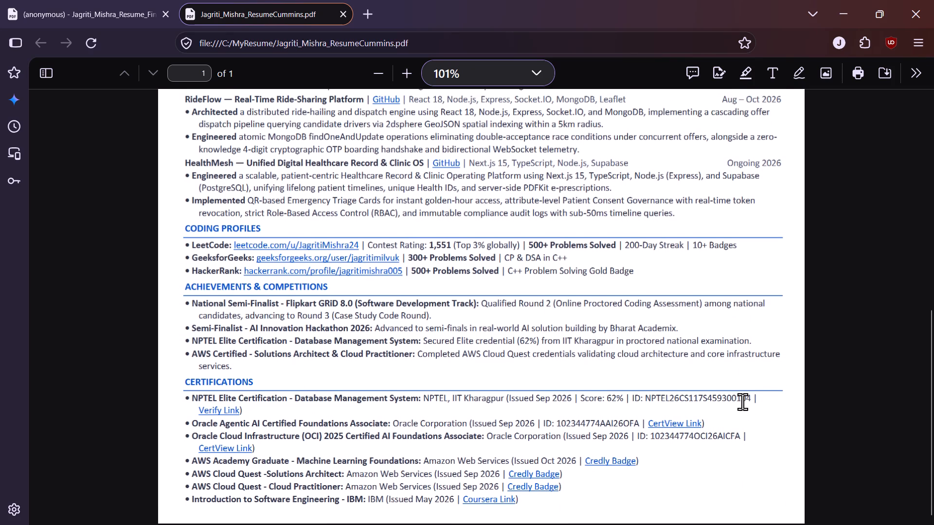
{"action": "scroll", "coordinate": [742, 402], "scroll_direction": "up", "scroll_amount": 4}
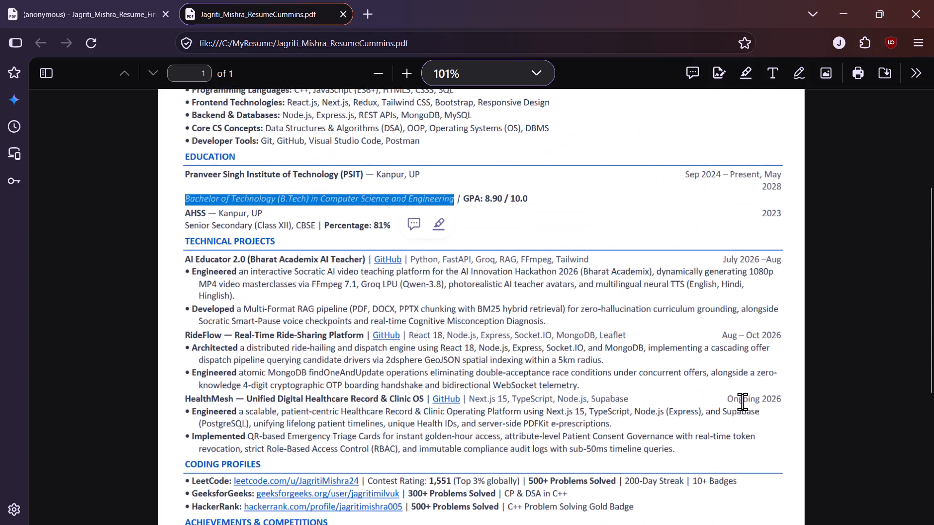
{"action": "scroll", "coordinate": [742, 402], "scroll_direction": "up", "scroll_amount": 3}
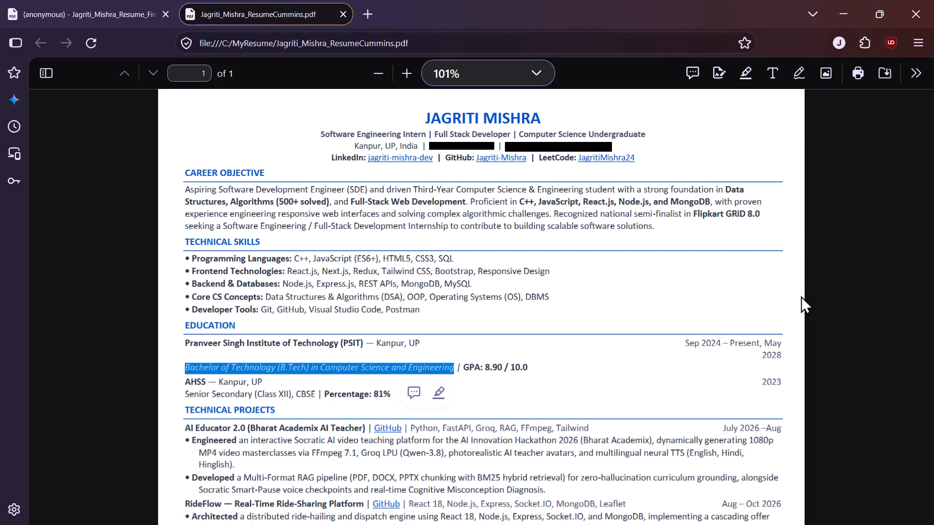
Compare the Resume_Final PDF with the Cummins PDF, checking its header, section layout and certifications.
{"action": "left_click", "coordinate": [126, 15]}
{"action": "scroll", "coordinate": [388, 280], "scroll_direction": "up", "scroll_amount": 5}
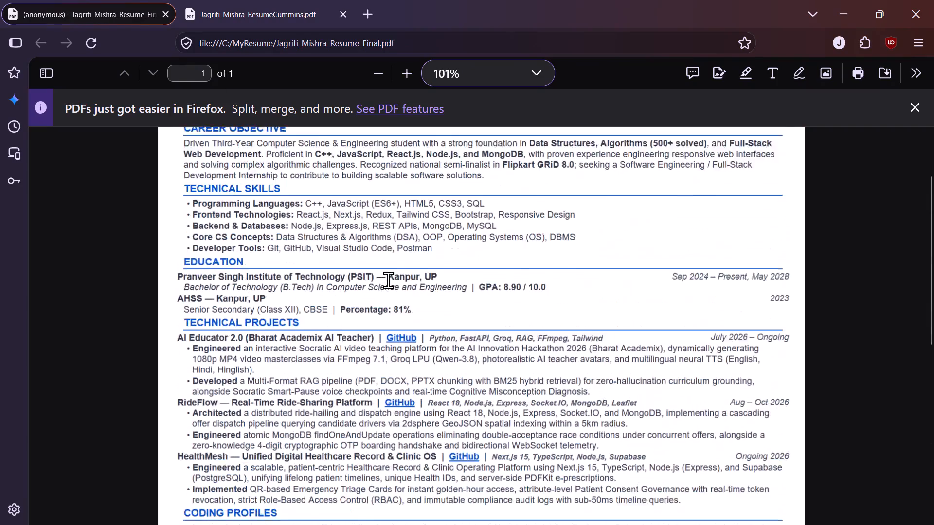
{"action": "scroll", "coordinate": [388, 280], "scroll_direction": "up", "scroll_amount": 2}
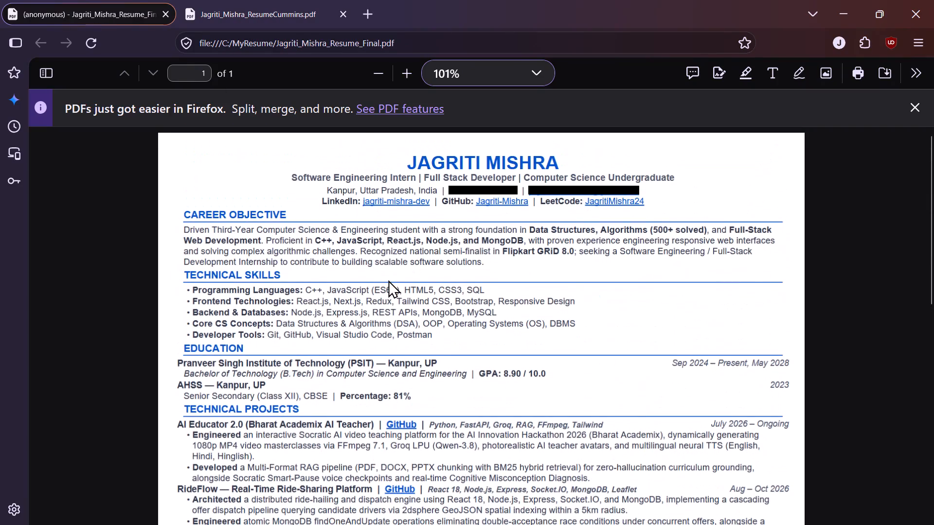
{"action": "left_click", "coordinate": [223, 8]}
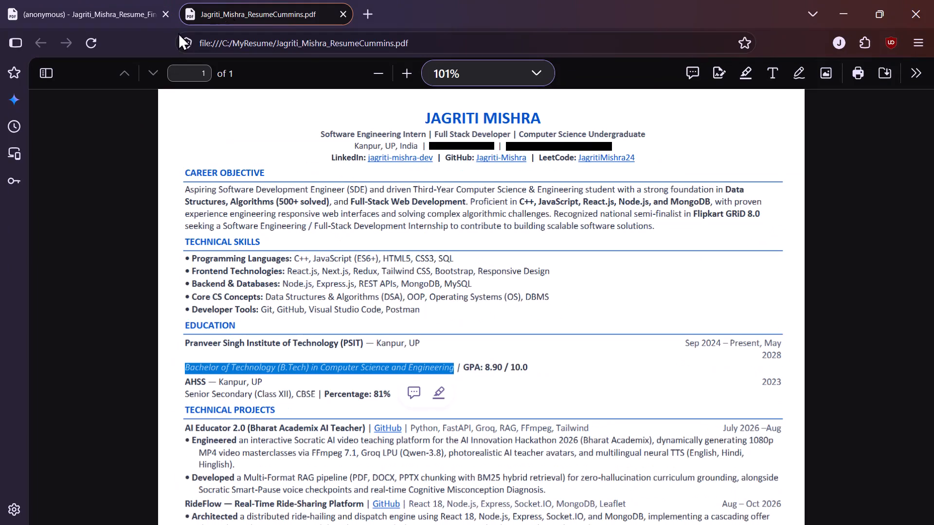
{"action": "left_click", "coordinate": [80, 15]}
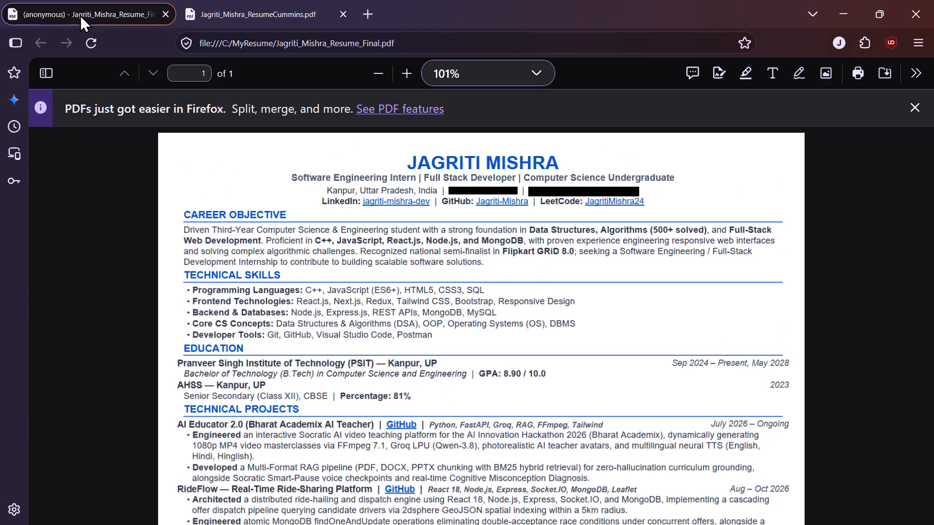
{"action": "scroll", "coordinate": [365, 315], "scroll_direction": "down", "scroll_amount": 7}
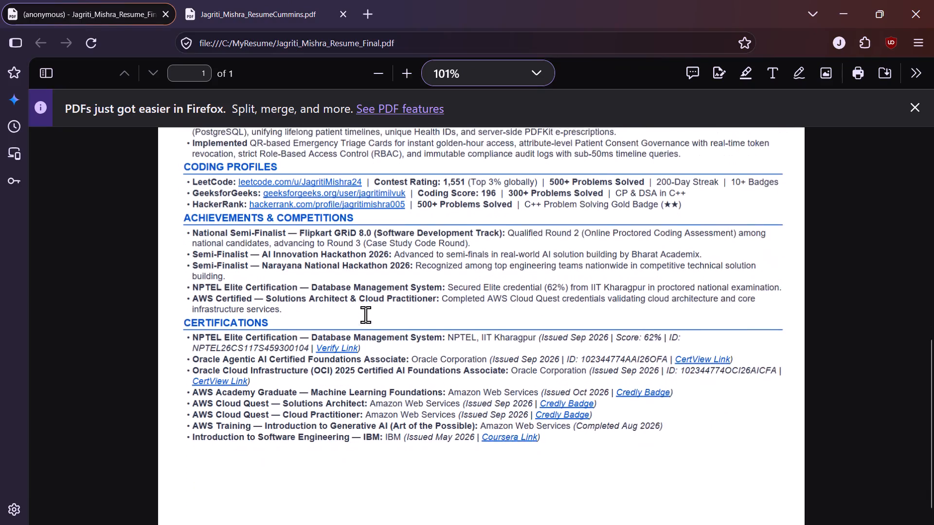
{"action": "scroll", "coordinate": [365, 315], "scroll_direction": "down", "scroll_amount": 1}
{"action": "scroll", "coordinate": [365, 315], "scroll_direction": "up", "scroll_amount": 5}
Examine the full-page layout of the Cummins PDF at a reduced zoom and compare it with the Resume_Final PDF again.
{"action": "left_click", "coordinate": [258, 15]}
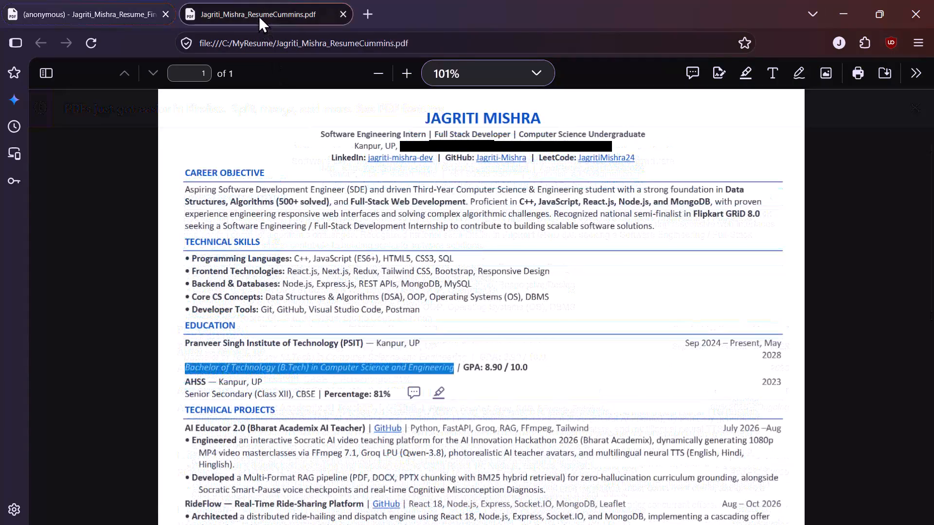
{"action": "scroll", "coordinate": [258, 15], "scroll_direction": "up", "scroll_amount": 2}
{"action": "scroll", "coordinate": [238, 31], "scroll_direction": "right", "scroll_amount": 2}
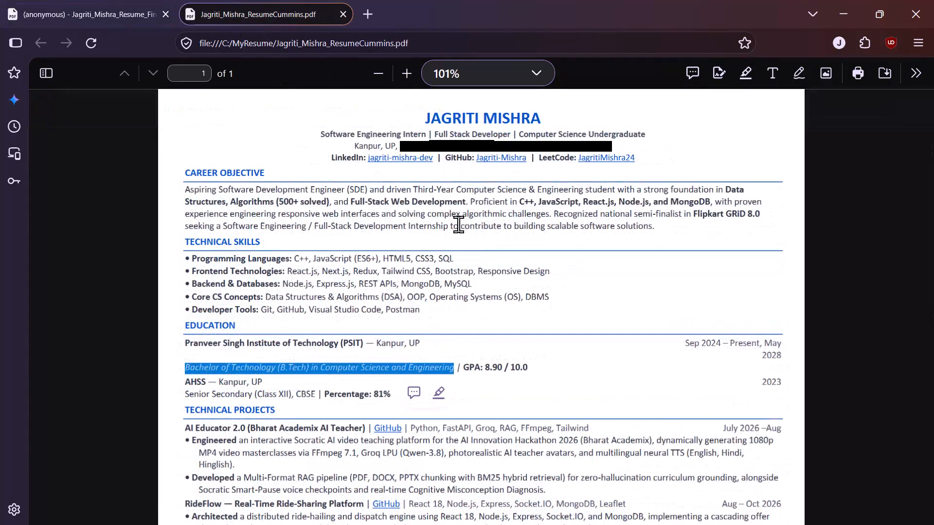
{"action": "scroll", "coordinate": [390, 219], "scroll_direction": "down", "scroll_amount": 1}
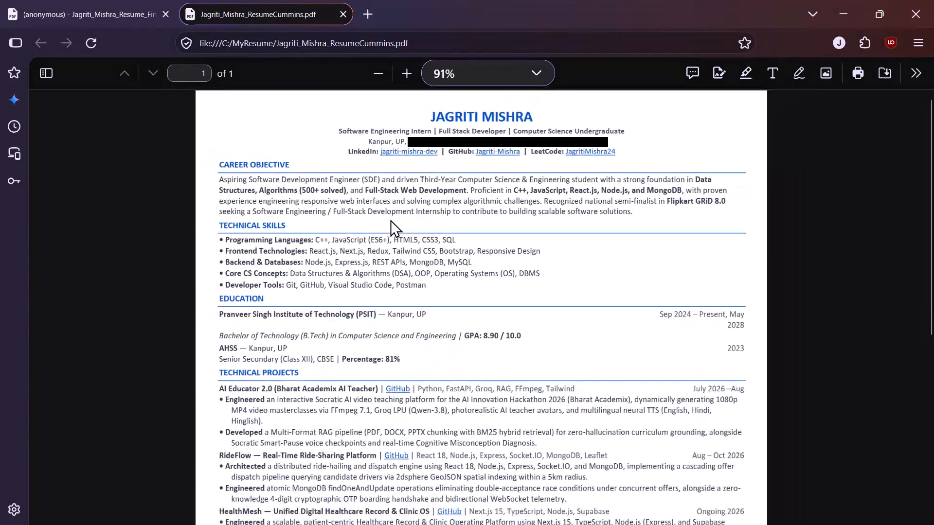
{"action": "scroll", "coordinate": [390, 219], "scroll_direction": "down", "scroll_amount": 2}
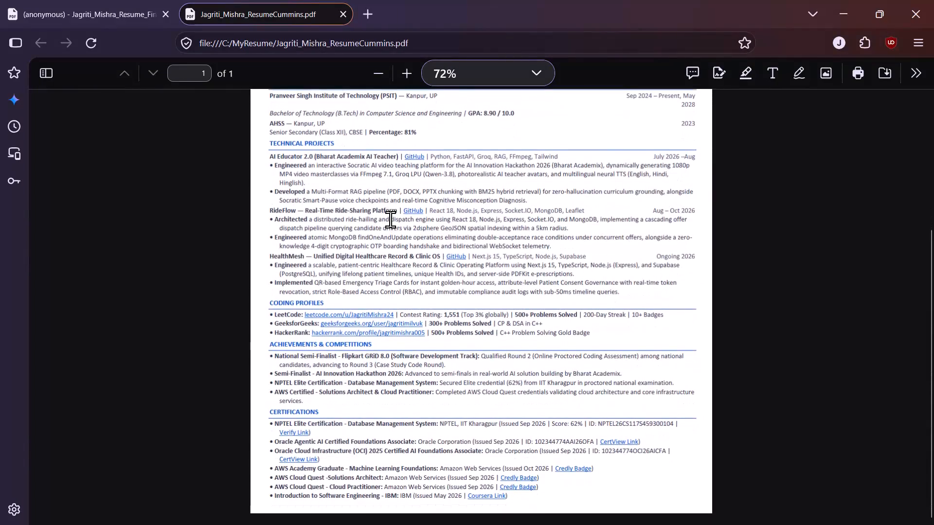
{"action": "scroll", "coordinate": [390, 219], "scroll_direction": "up", "scroll_amount": 3}
{"action": "scroll", "coordinate": [390, 219], "scroll_direction": "down", "scroll_amount": 1}
{"action": "scroll", "coordinate": [390, 219], "scroll_direction": "up", "scroll_amount": 1}
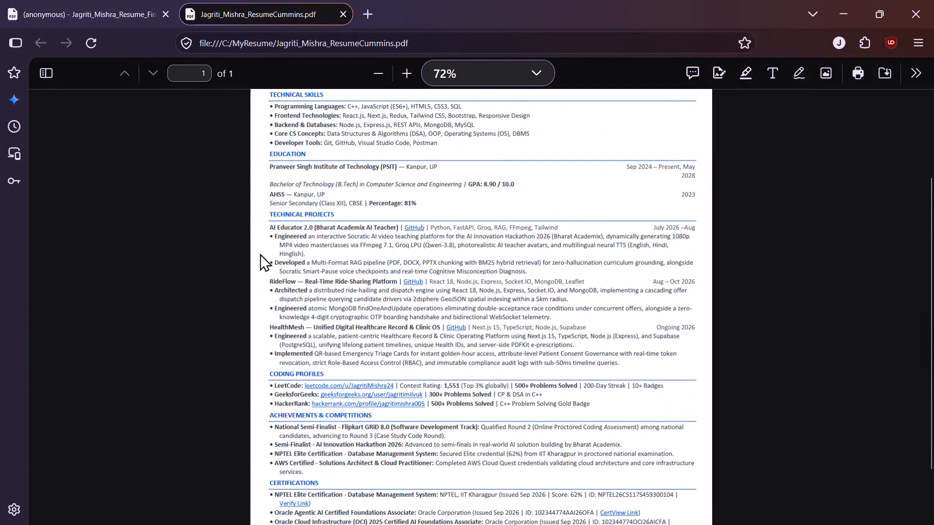
{"action": "left_click", "coordinate": [115, 13]}
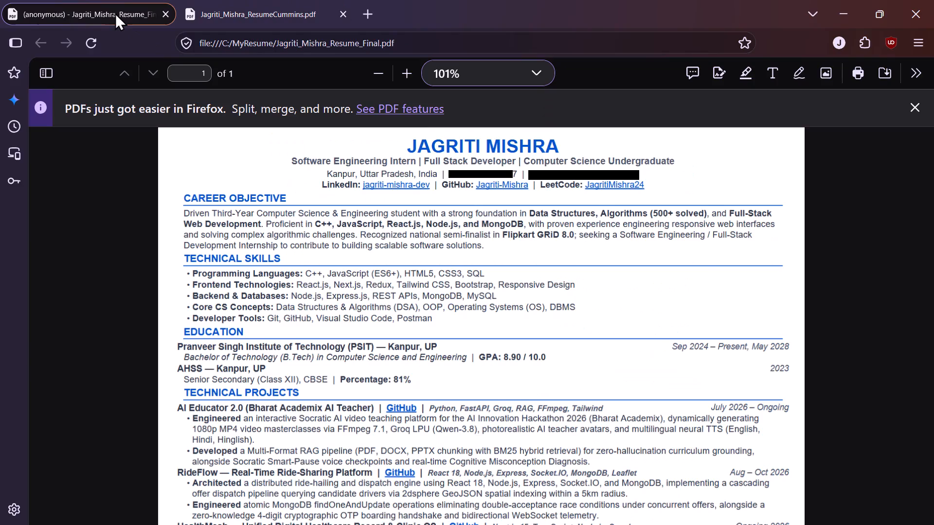
{"action": "scroll", "coordinate": [305, 304], "scroll_direction": "down", "scroll_amount": 1}
Inspect the Cummins PDF enlarged, from Education to Certifications, including the Oracle Cloud Infrastructure entry's line wrapping.
{"action": "left_click", "coordinate": [284, 0]}
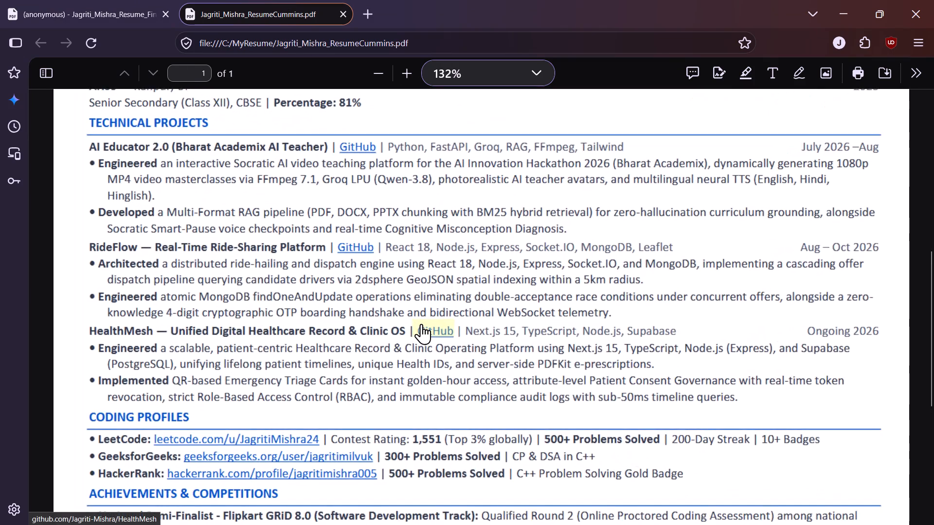
{"action": "scroll", "coordinate": [421, 324], "scroll_direction": "up", "scroll_amount": 3}
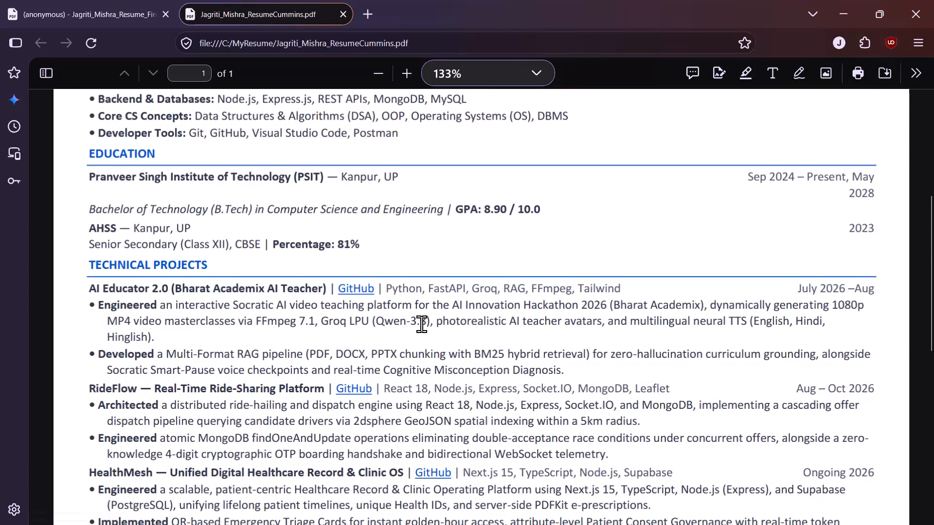
{"action": "scroll", "coordinate": [421, 324], "scroll_direction": "down", "scroll_amount": 2}
{"action": "scroll", "coordinate": [421, 324], "scroll_direction": "up", "scroll_amount": 2}
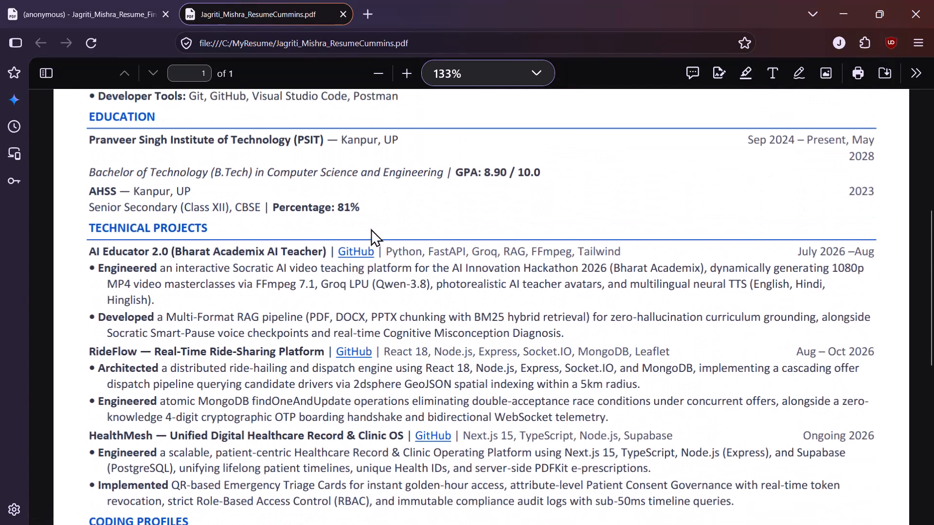
{"action": "scroll", "coordinate": [546, 322], "scroll_direction": "down", "scroll_amount": 5}
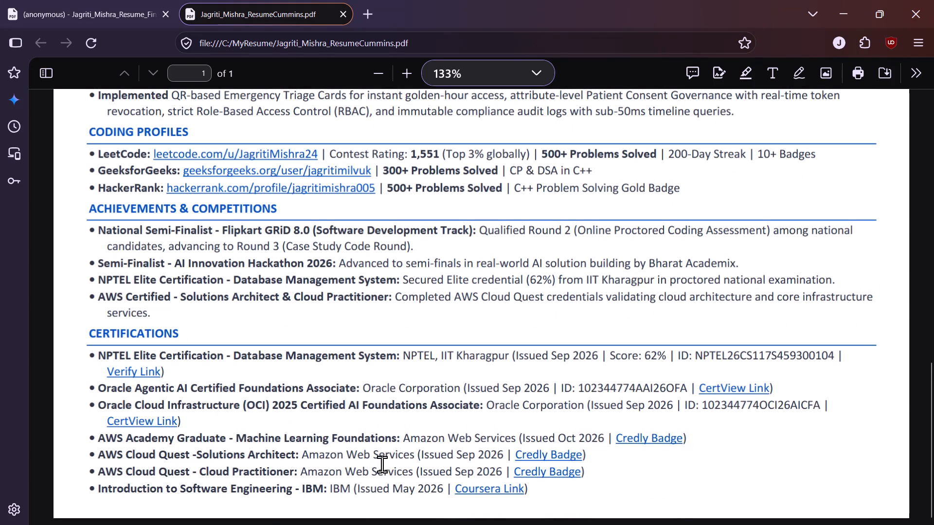
{"action": "left_click_drag", "start_coordinate": [687, 401], "coordinate": [847, 388]}
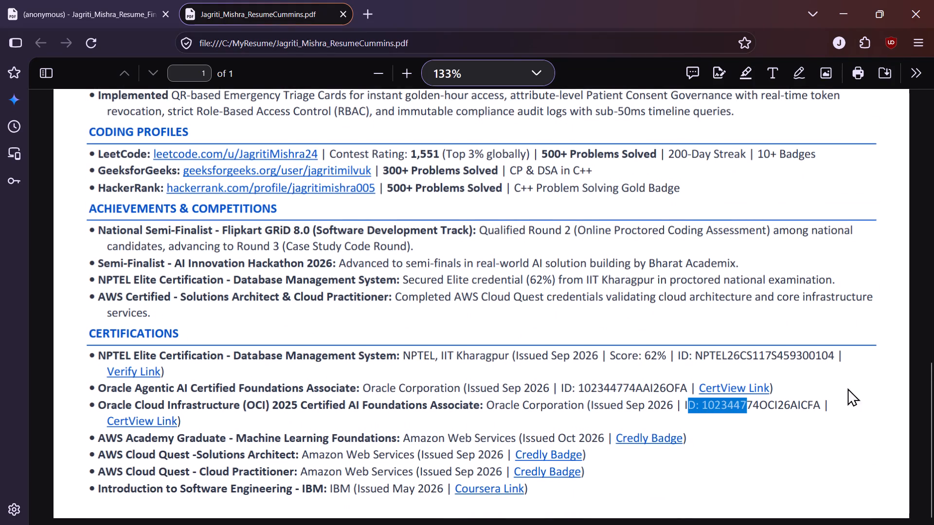
{"action": "left_click_drag", "start_coordinate": [847, 388], "coordinate": [826, 404]}
{"action": "left_click", "coordinate": [826, 404]}
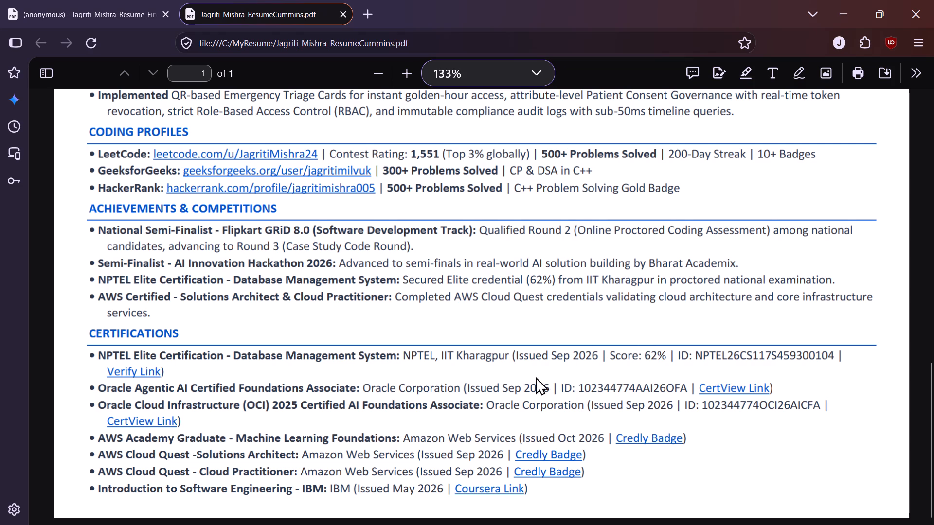
Switch to the Word resume and remove the italics from the Bachelor of Technology and GPA line under Education.
{"action": "key", "text": "alt+Tab"}
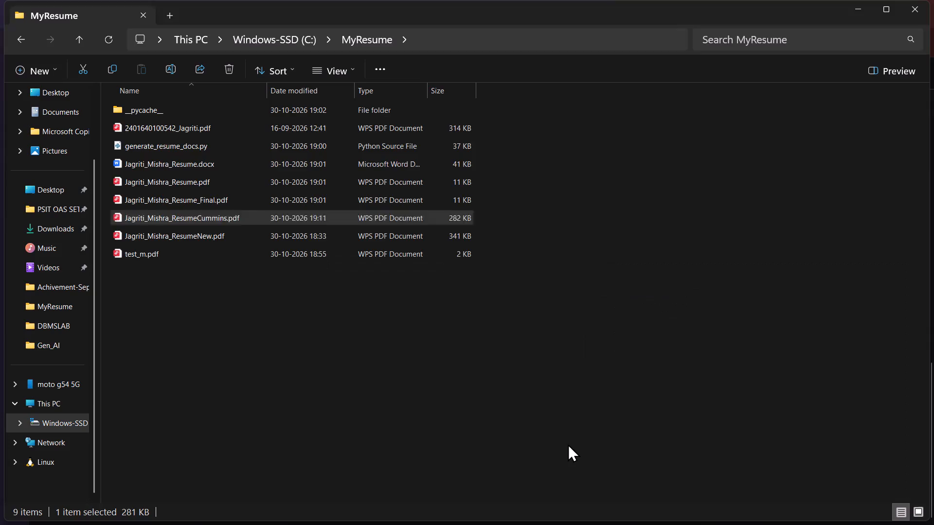
{"action": "key", "text": "alt+Tab"}
{"action": "key", "text": "alt+Tab"}
{"action": "key", "text": "alt+Tab"}
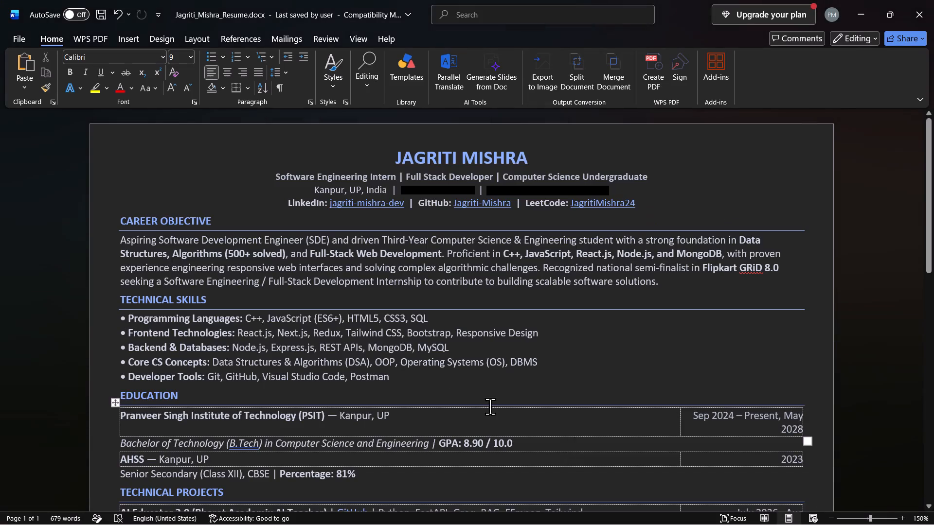
{"action": "scroll", "coordinate": [455, 398], "scroll_direction": "up", "scroll_amount": 1}
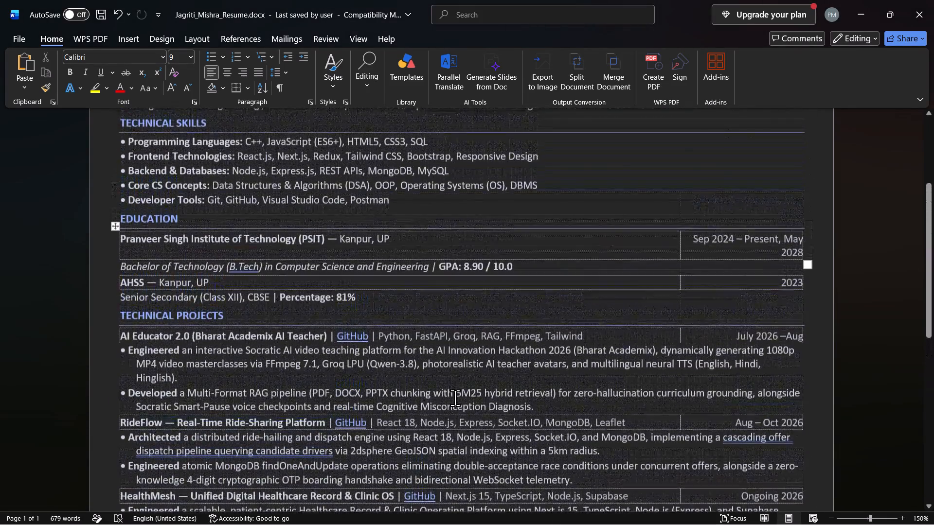
{"action": "left_click_drag", "start_coordinate": [121, 277], "coordinate": [471, 283]}
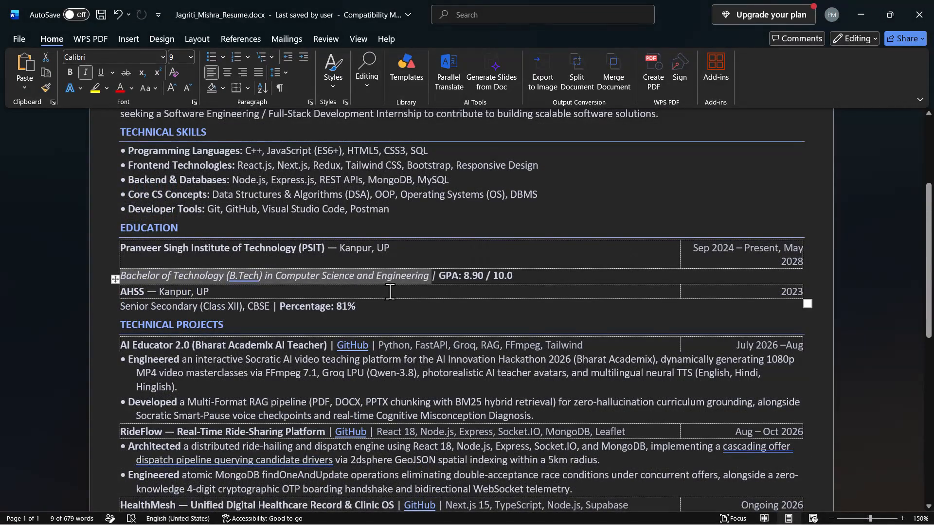
{"action": "left_click", "coordinate": [425, 279]}
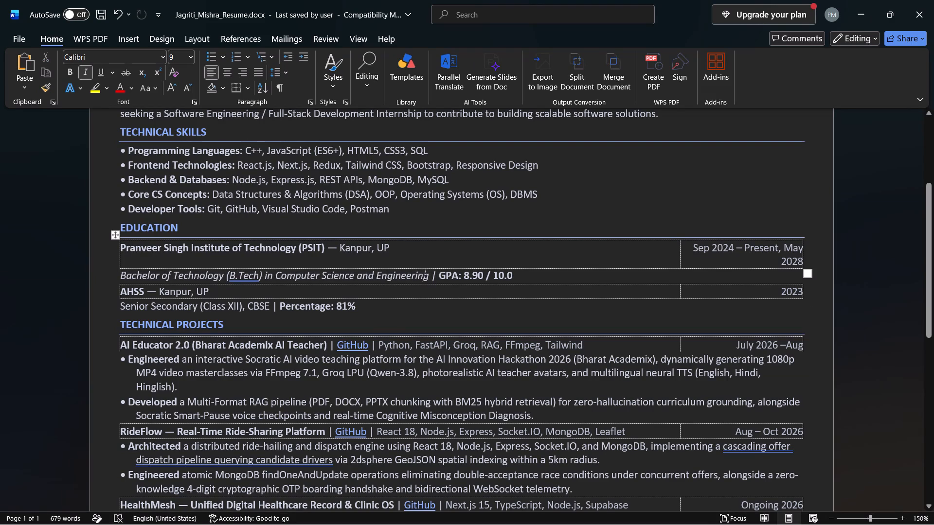
{"action": "left_click_drag", "start_coordinate": [120, 276], "coordinate": [548, 275]}
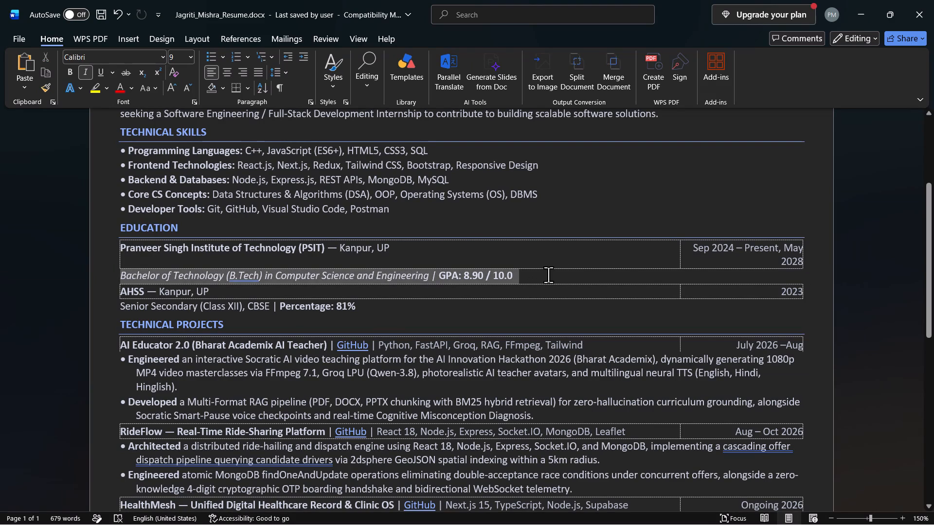
{"action": "left_click_drag", "start_coordinate": [548, 275], "coordinate": [532, 276]}
{"action": "left_click", "coordinate": [553, 255]}
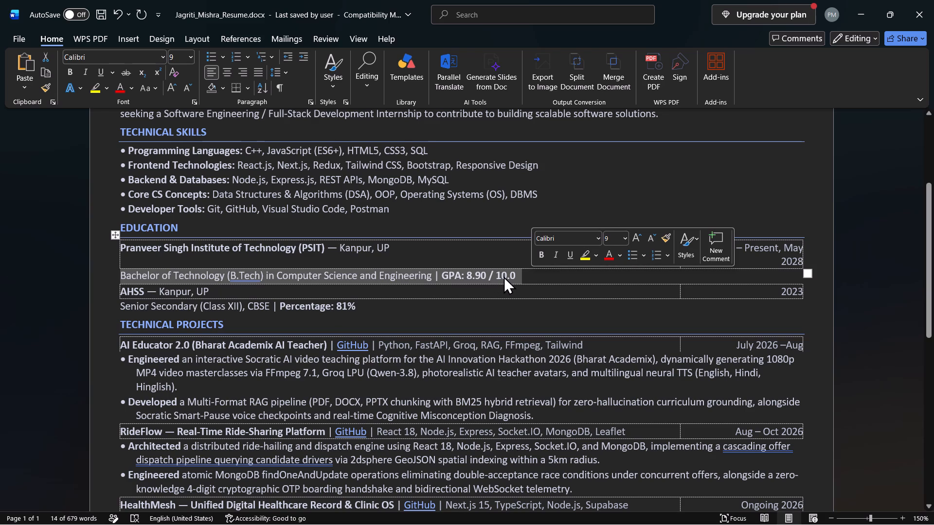
Copy the Bachelor of Technology and GPA line into the PSIT table cell, on a new line below the institute name.
{"action": "key", "text": "ctrl+c"}
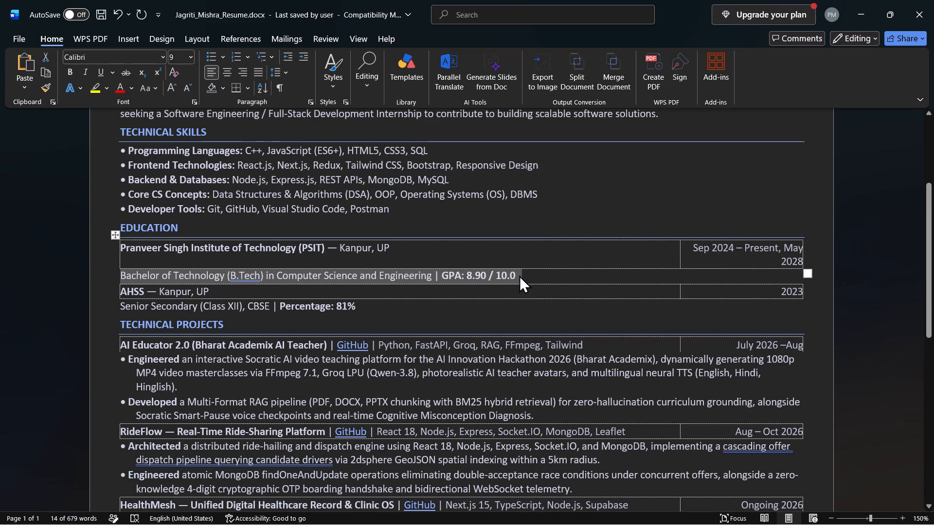
{"action": "left_click", "coordinate": [412, 262]}
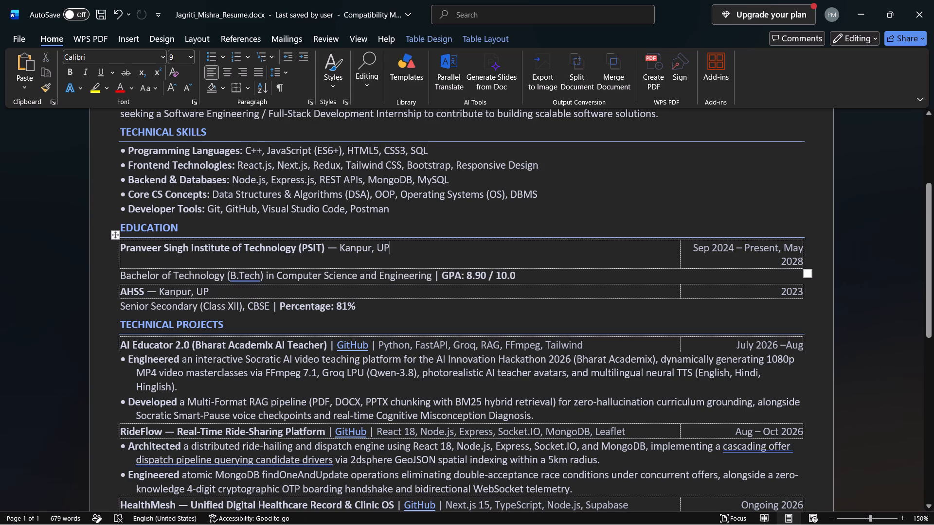
{"action": "left_click", "coordinate": [399, 259]}
{"action": "key", "text": "Return"}
{"action": "key", "text": "ctrl+v"}
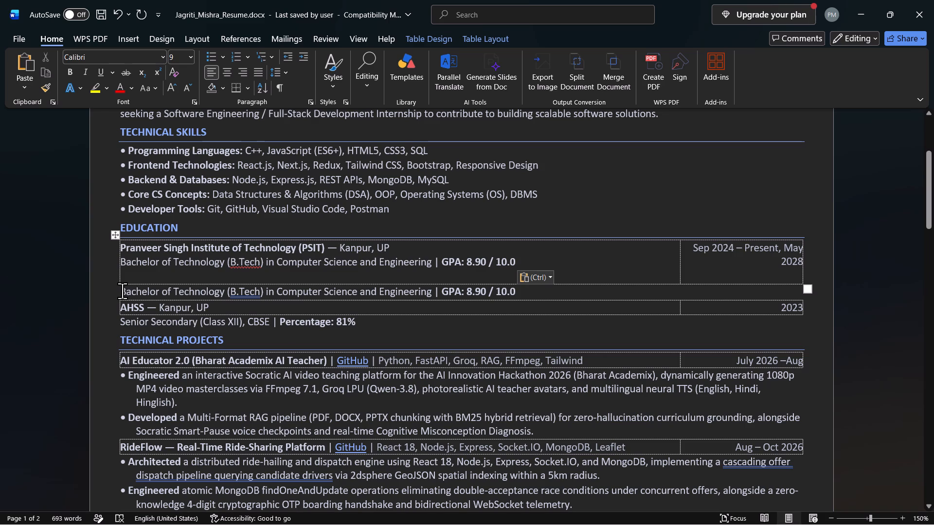
Delete the duplicate Bachelor of Technology line between the PSIT and AHSS rows.
{"action": "left_click_drag", "start_coordinate": [121, 291], "coordinate": [165, 292]}
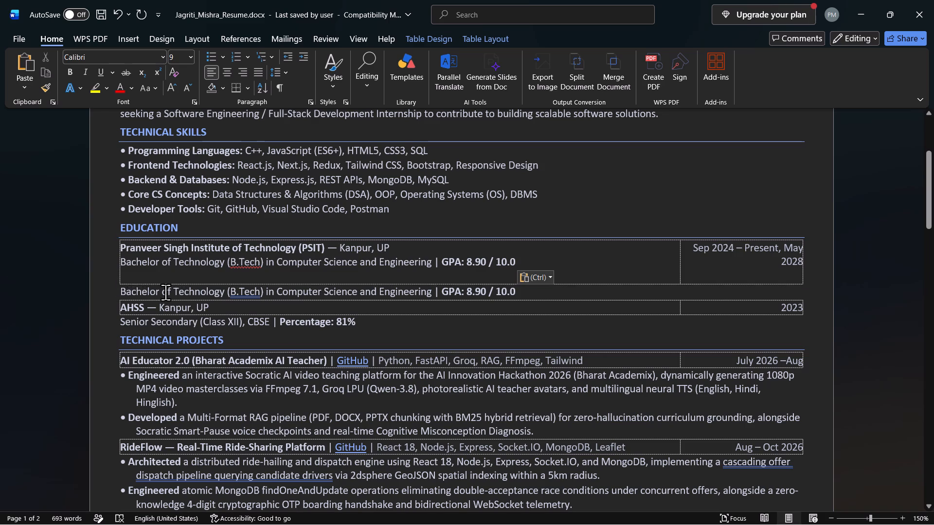
{"action": "left_click_drag", "start_coordinate": [165, 292], "coordinate": [555, 294]}
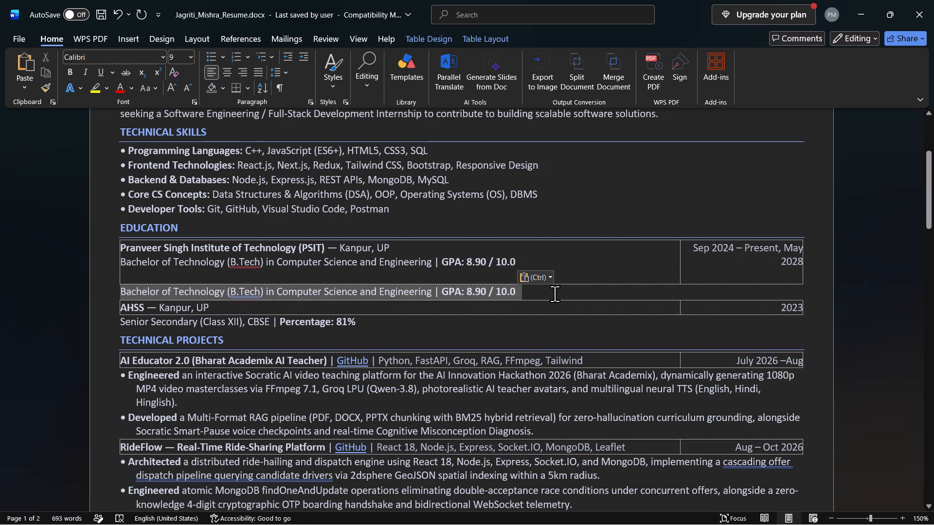
{"action": "key", "text": "BackSpace"}
{"action": "key", "text": "BackSpace"}
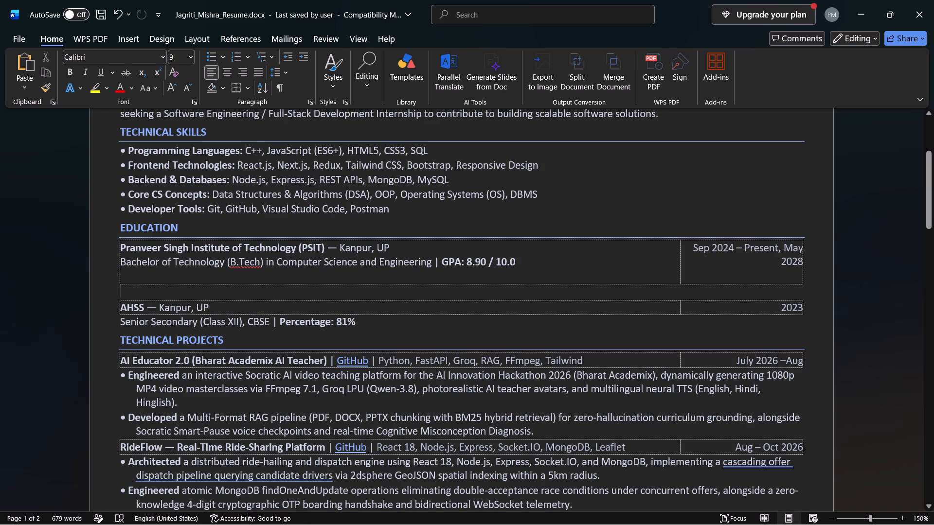
{"action": "key", "text": "BackSpace"}
{"action": "key", "text": "BackSpace"}
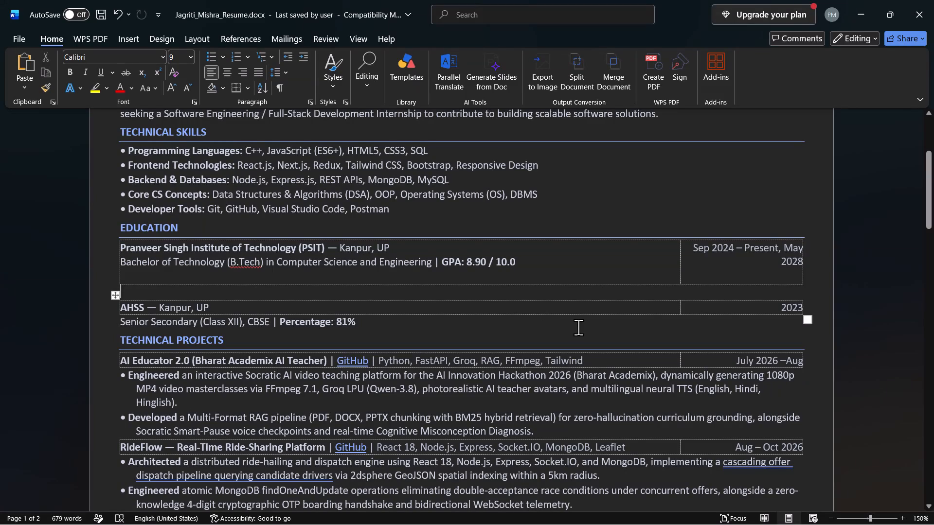
Replace the dashes with hyphens in the date ranges of the PSIT and AI Educator 2.0 entries.
{"action": "left_click", "coordinate": [742, 249]}
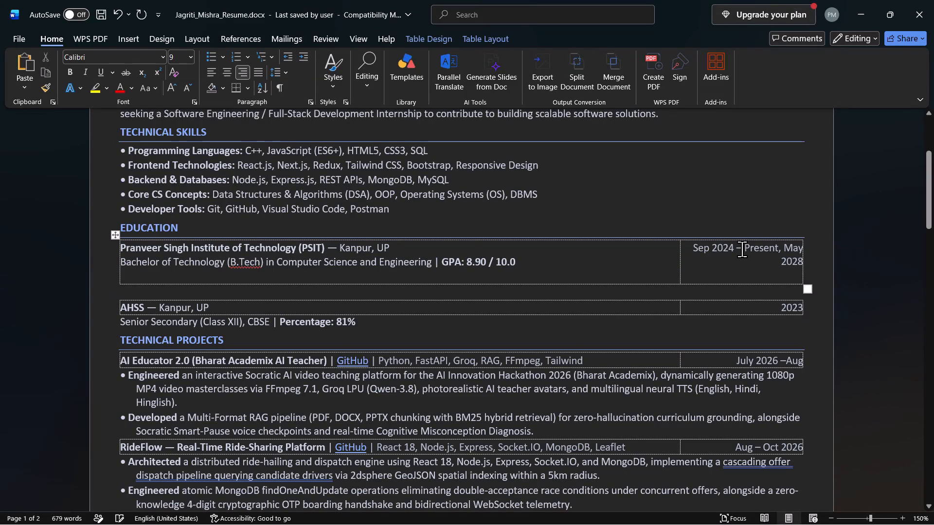
{"action": "key", "text": "BackSpace"}
{"action": "key", "text": "minus"}
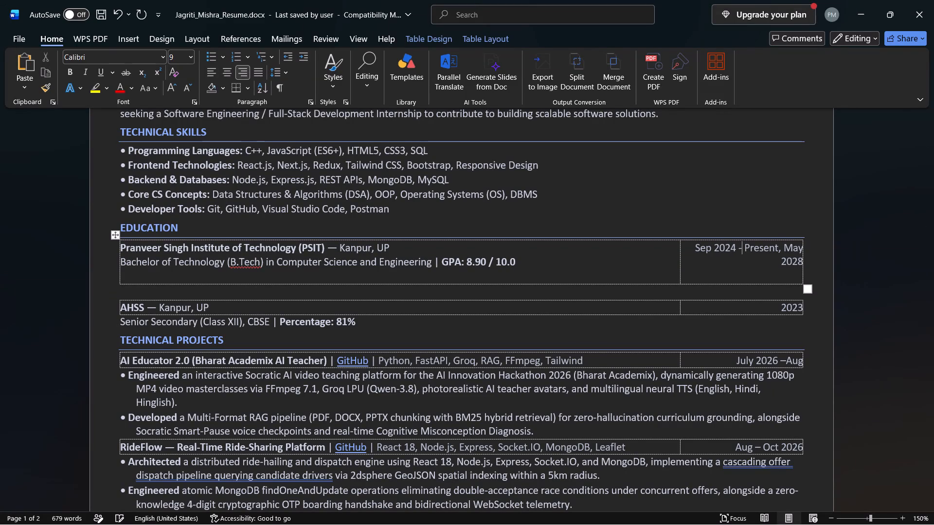
{"action": "left_click", "coordinate": [785, 361]}
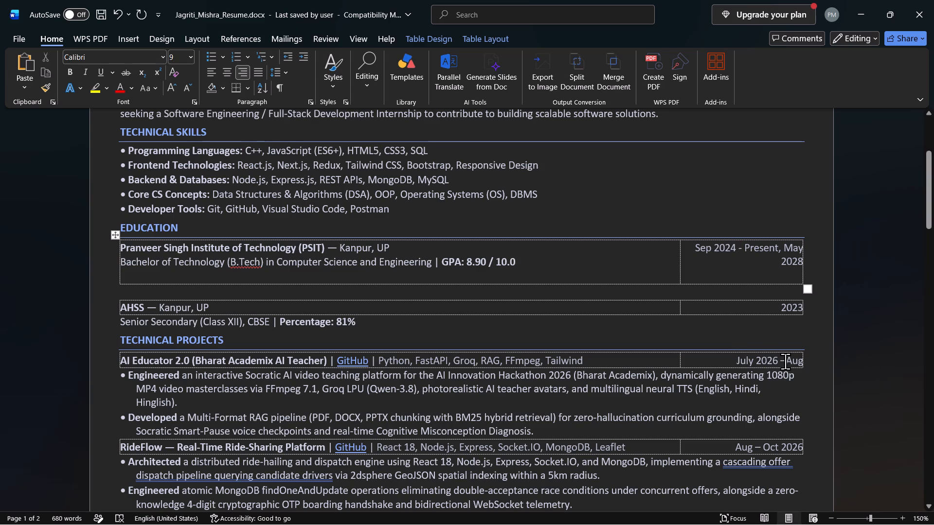
{"action": "key", "text": "BackSpace"}
{"action": "key", "text": "minus"}
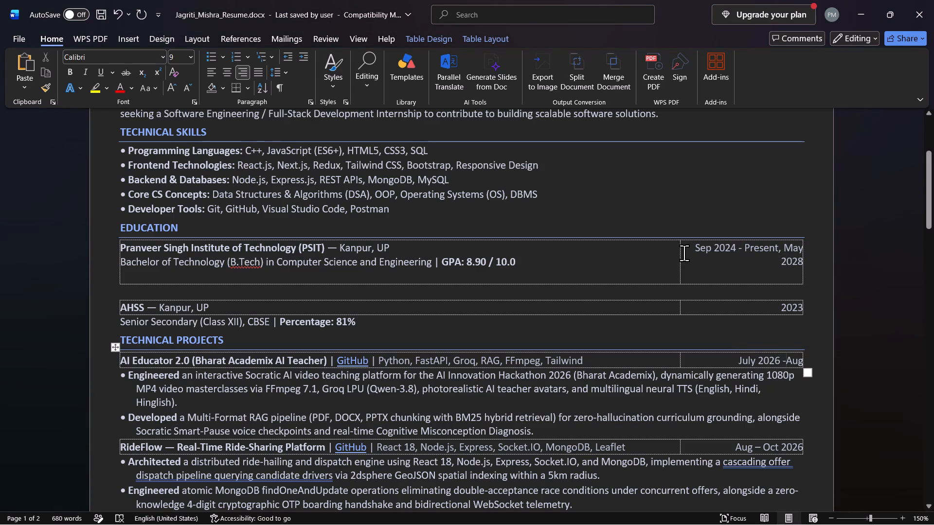
Left-align the date range within its cell in the PSIT row.
{"action": "left_click", "coordinate": [696, 247]}
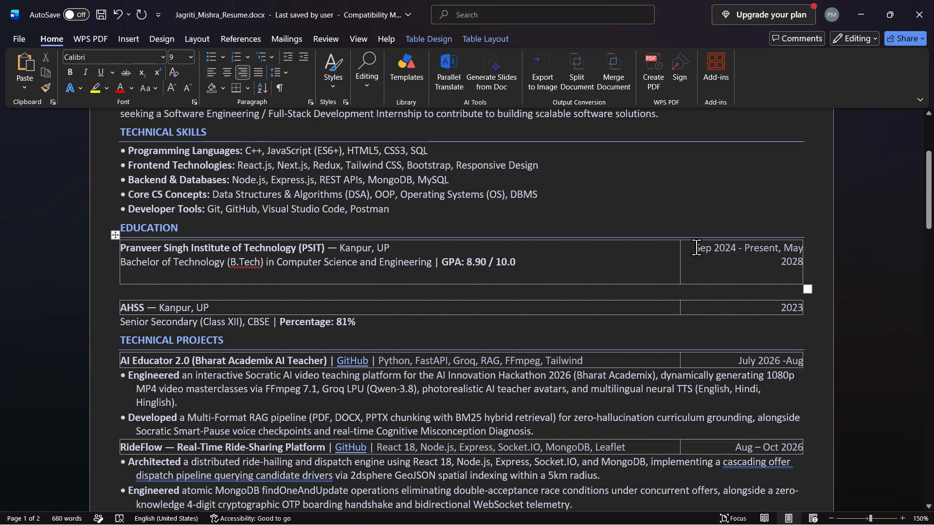
{"action": "key", "text": "BackSpace"}
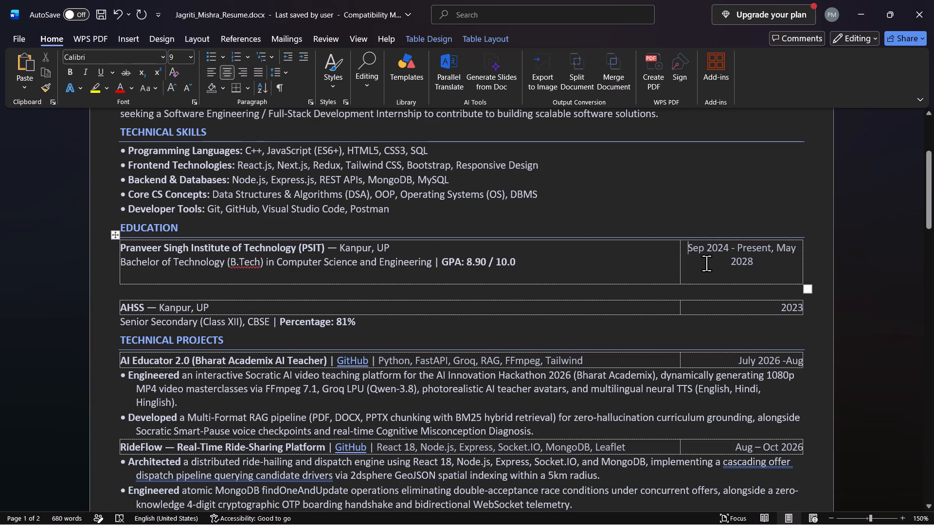
{"action": "key", "text": "BackSpace"}
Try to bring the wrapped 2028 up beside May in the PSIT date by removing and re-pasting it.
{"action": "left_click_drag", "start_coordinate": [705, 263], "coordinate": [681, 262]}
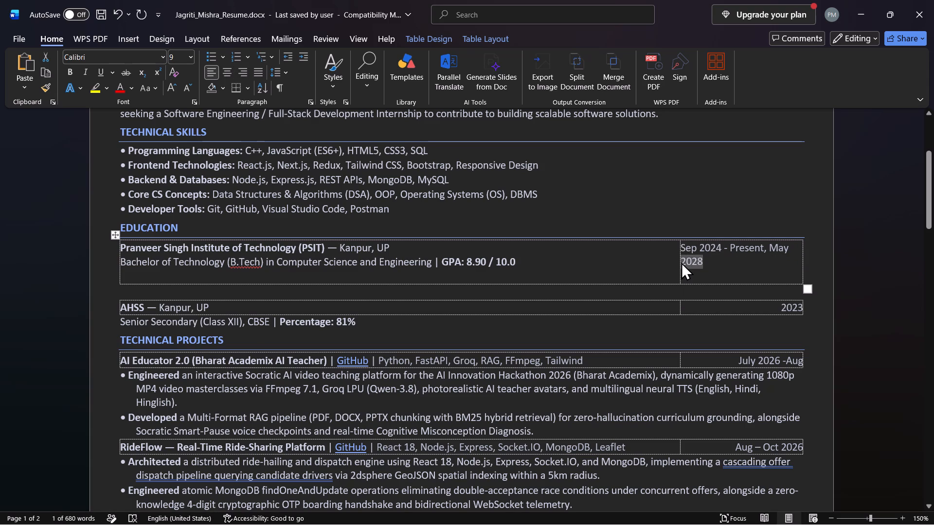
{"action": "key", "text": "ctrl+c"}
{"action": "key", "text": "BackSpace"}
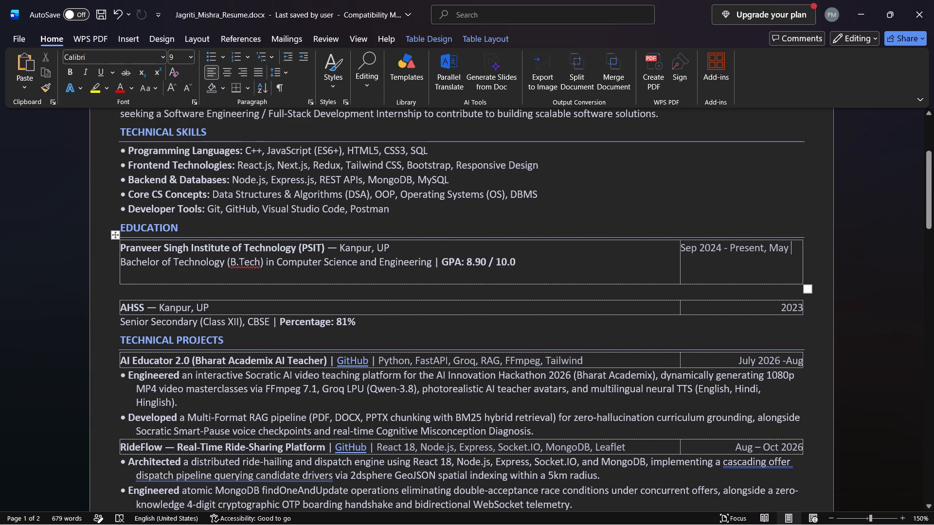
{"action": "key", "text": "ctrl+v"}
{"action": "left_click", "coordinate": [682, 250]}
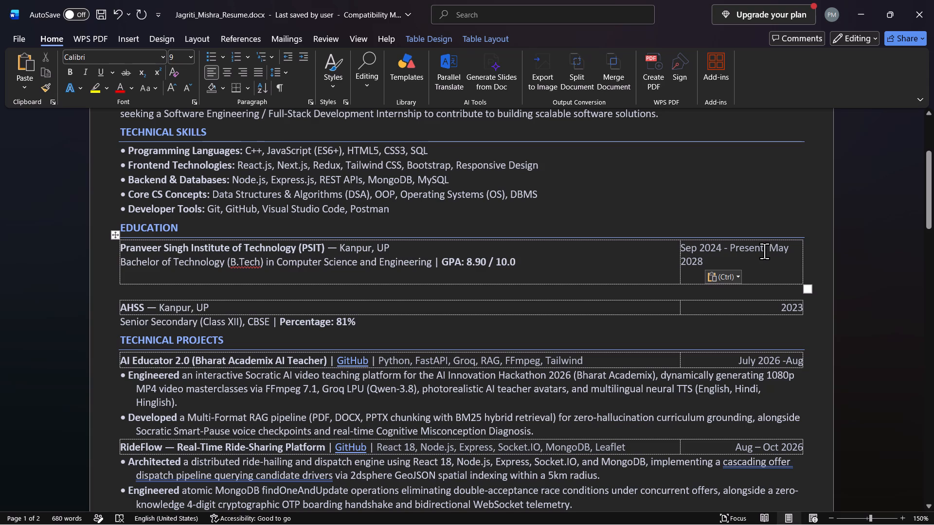
Shorten the PSIT date range to read "Sep 2024 – May 2028".
{"action": "left_click_drag", "start_coordinate": [769, 247], "coordinate": [795, 271]}
{"action": "key", "text": "BackSpace"}
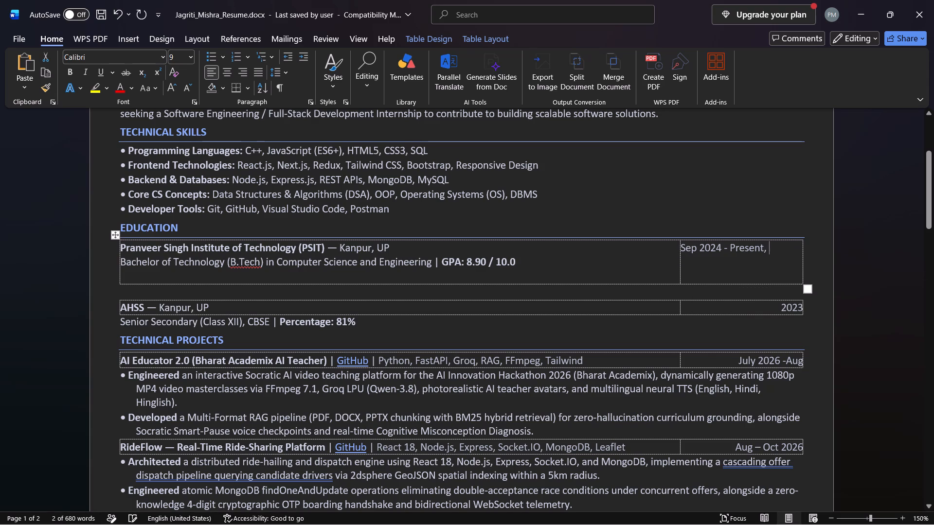
{"action": "key", "text": "BackSpace"}
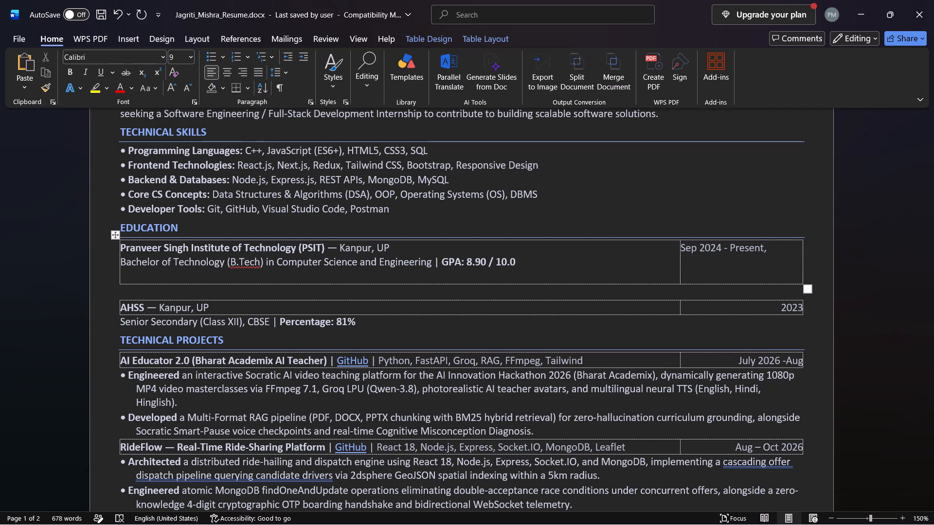
{"action": "key", "text": "BackSpace"}
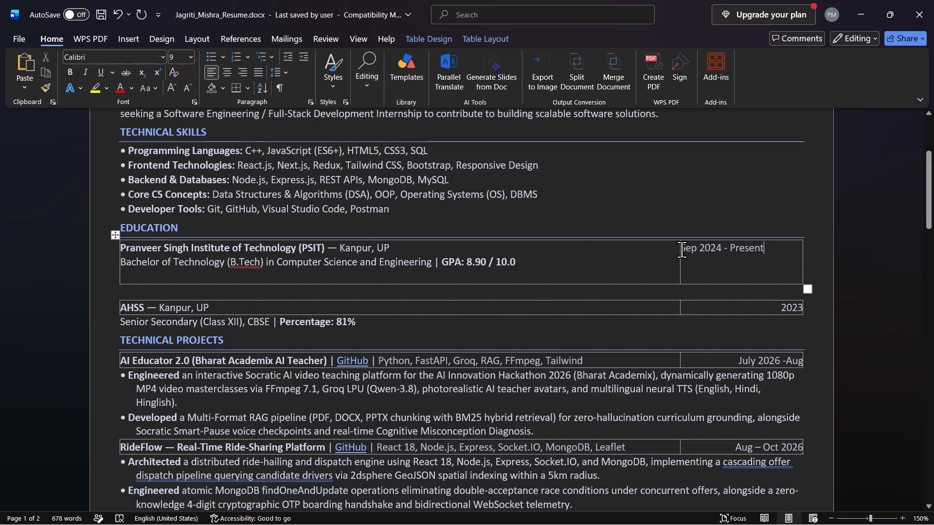
{"action": "left_click_drag", "start_coordinate": [731, 250], "coordinate": [779, 248]}
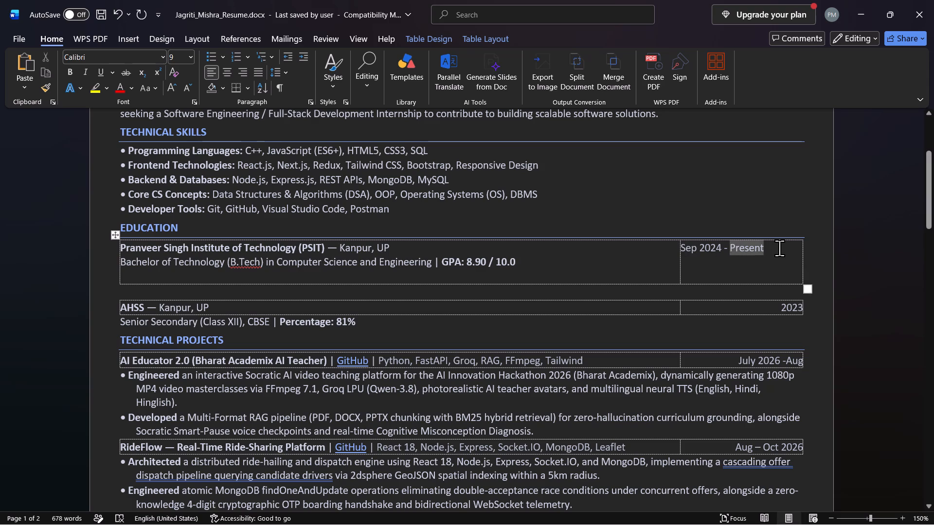
{"action": "key", "text": "BackSpace"}
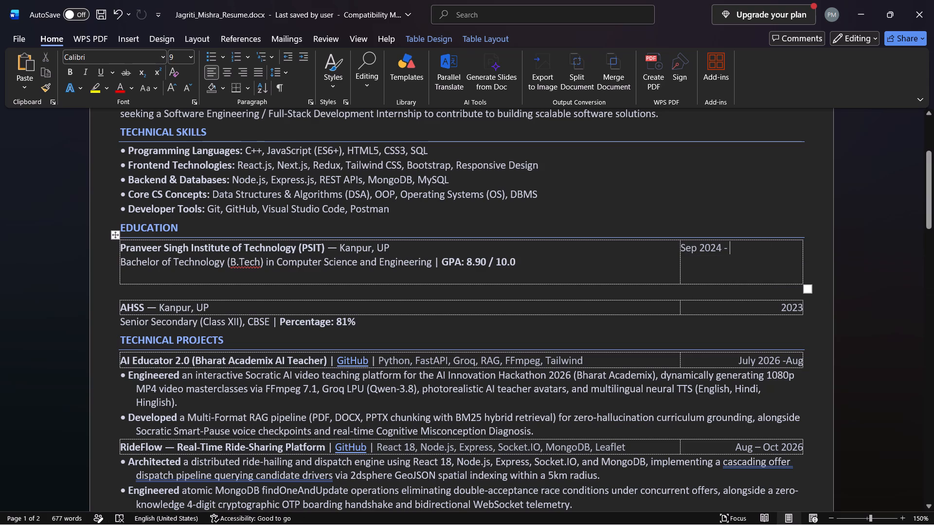
{"action": "type", "text": "May"}
{"action": "key", "text": "space"}
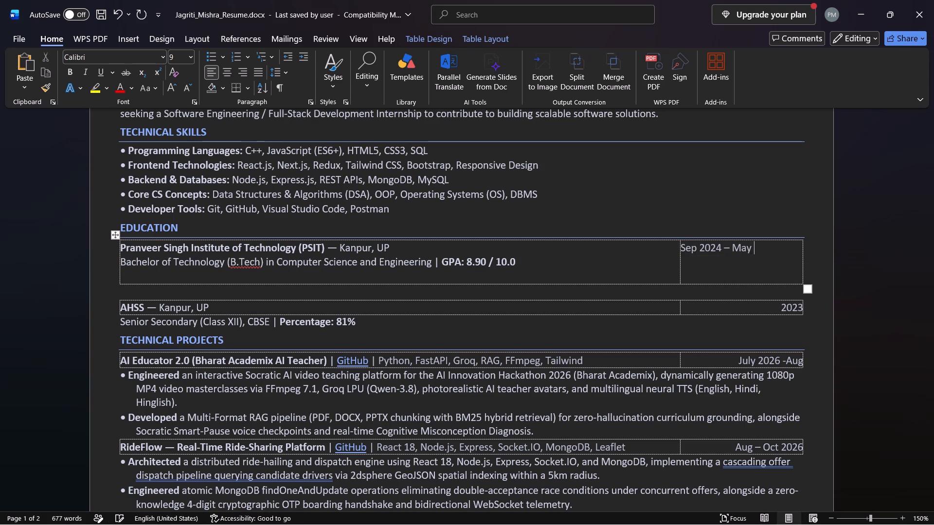
{"action": "type", "text": "@02"}
{"action": "key", "text": "BackSpace"}
{"action": "key", "text": "BackSpace"}
{"action": "key", "text": "BackSpace"}
{"action": "key", "text": "shift+at"}
{"action": "key", "text": "BackSpace"}
{"action": "type", "text": "202"}
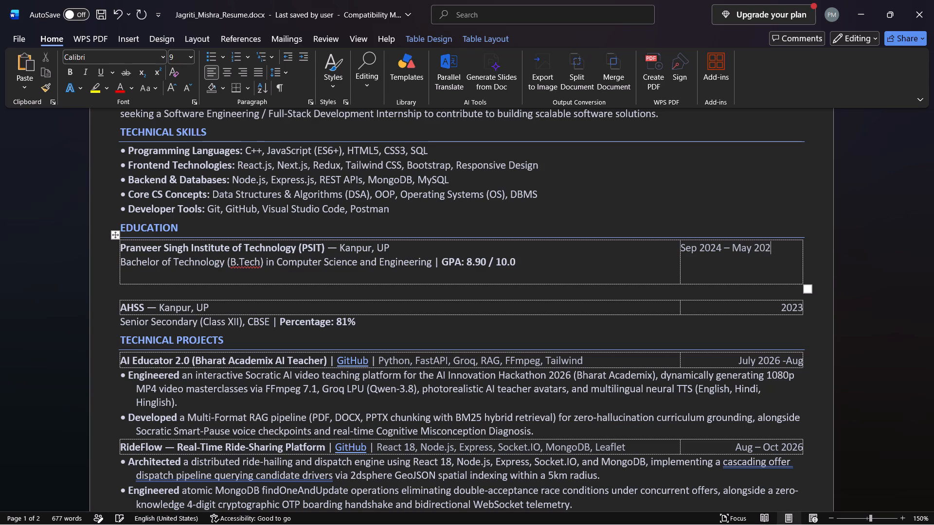
{"action": "key", "text": "8"}
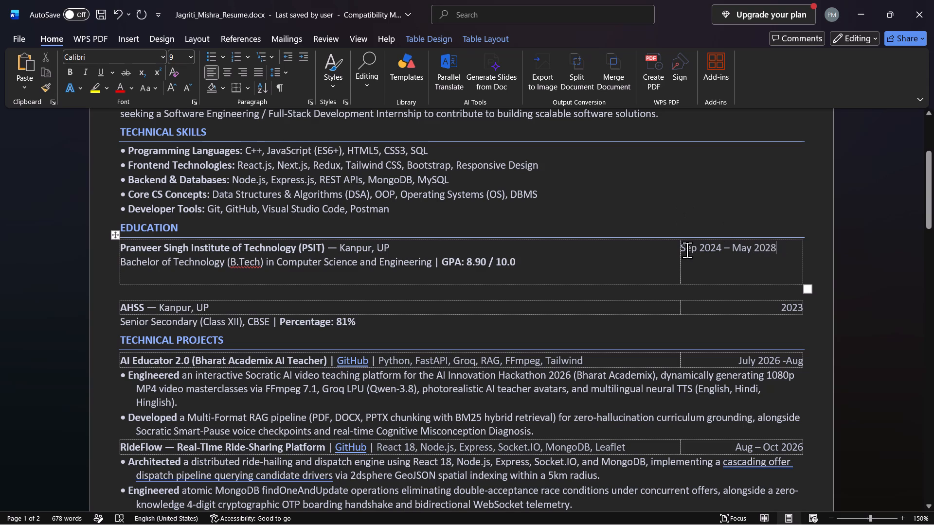
{"action": "left_click", "coordinate": [683, 251]}
Try to indent the PSIT date range within its table cell with a tab.
{"action": "key", "text": "Left"}
{"action": "key", "text": "Tab"}
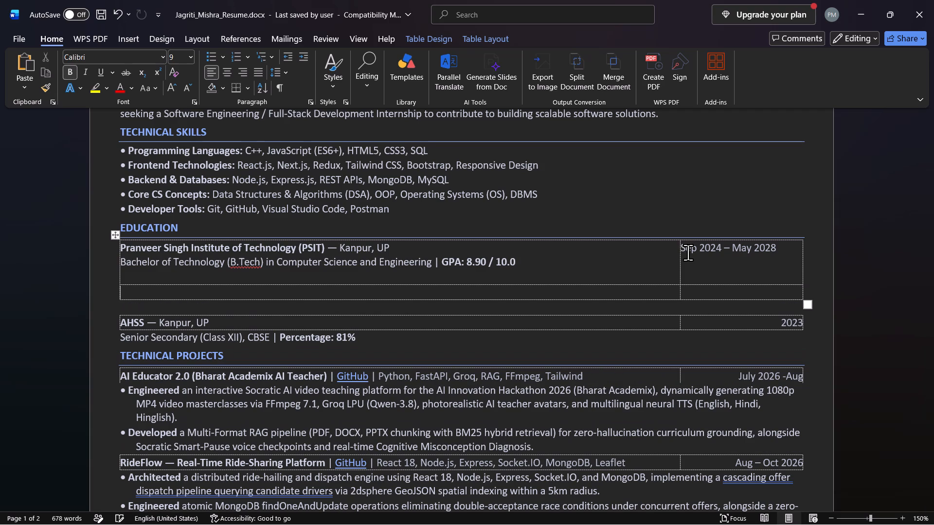
{"action": "key", "text": "BackSpace"}
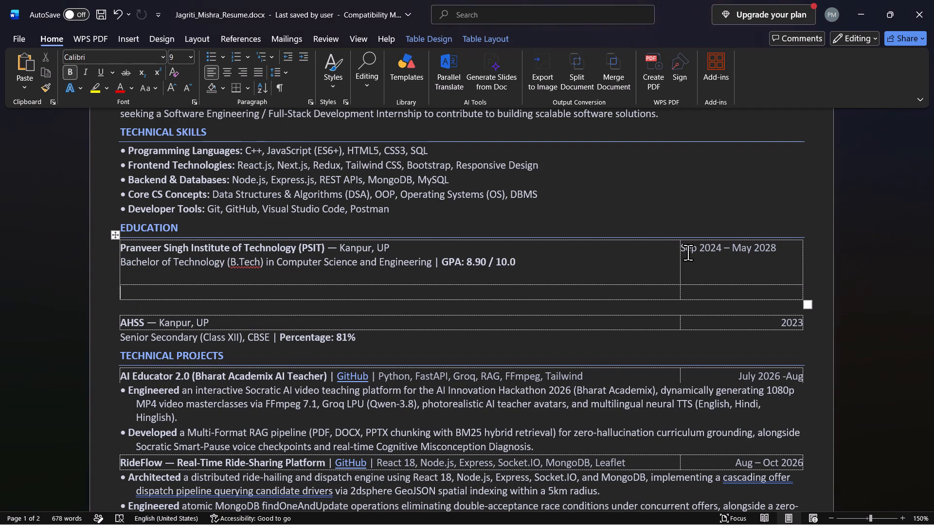
{"action": "left_click", "coordinate": [680, 252]}
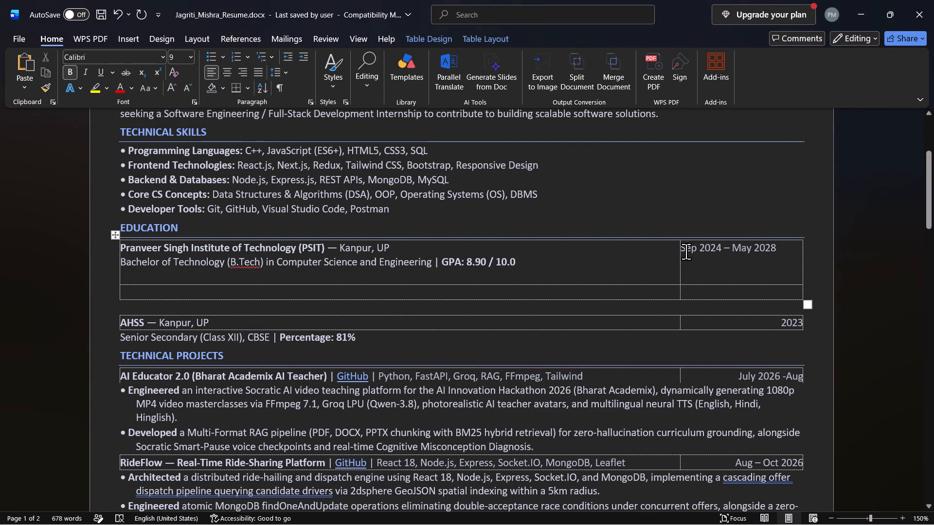
{"action": "left_click", "coordinate": [683, 251]}
{"action": "key", "text": "Left"}
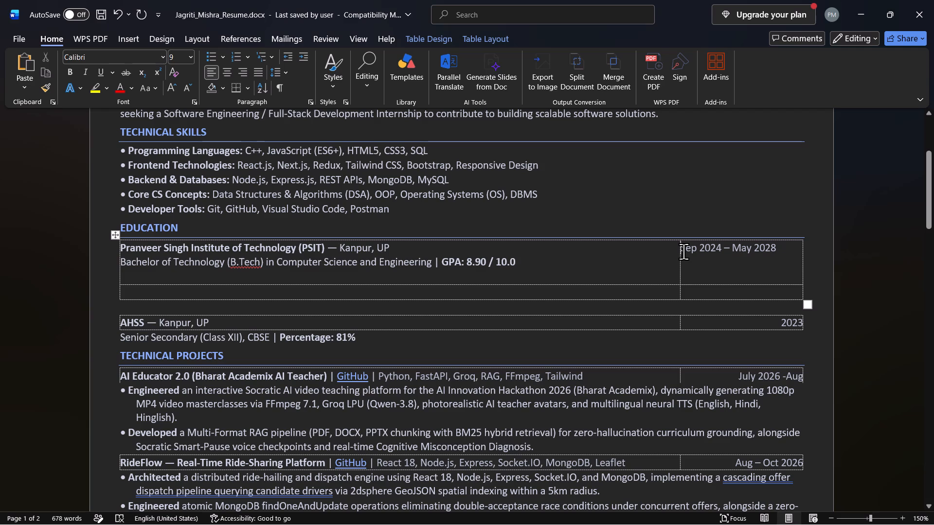
{"action": "key", "text": "Tab"}
Pad the start of the PSIT date range with spaces so it ends near the cell's right edge.
{"action": "left_click", "coordinate": [683, 251]}
{"action": "key", "text": "Left"}
{"action": "key", "text": "space"}
{"action": "key", "text": "space"}
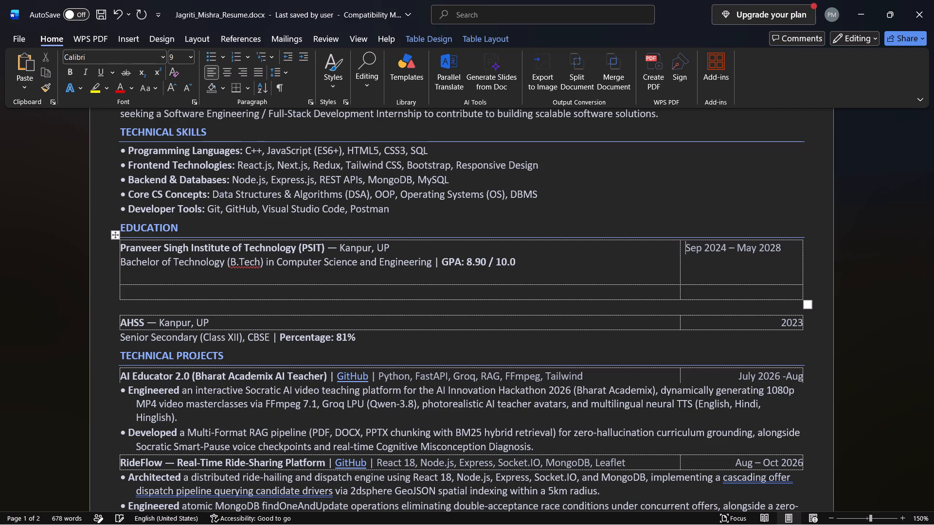
{"action": "key", "text": "space"}
{"action": "key", "text": "space"}
{"action": "key", "text": "space"}
{"action": "key", "text": "space"}
{"action": "key", "text": "space"}
{"action": "key", "text": "space"}
{"action": "key", "text": "space"}
{"action": "key", "text": "space"}
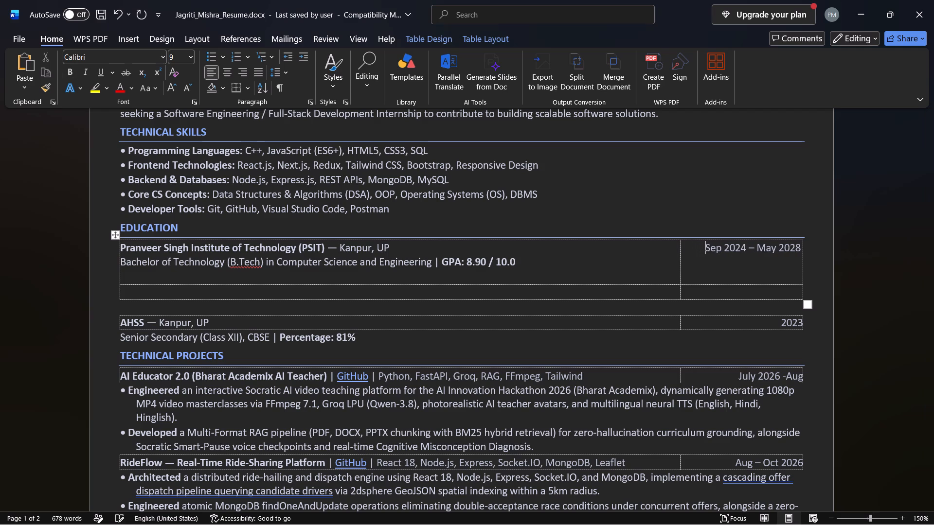
{"action": "key", "text": "space"}
{"action": "key", "text": "BackSpace"}
Delete the blank line below the Bachelor of Technology line in the PSIT cell.
{"action": "left_click", "coordinate": [308, 279]}
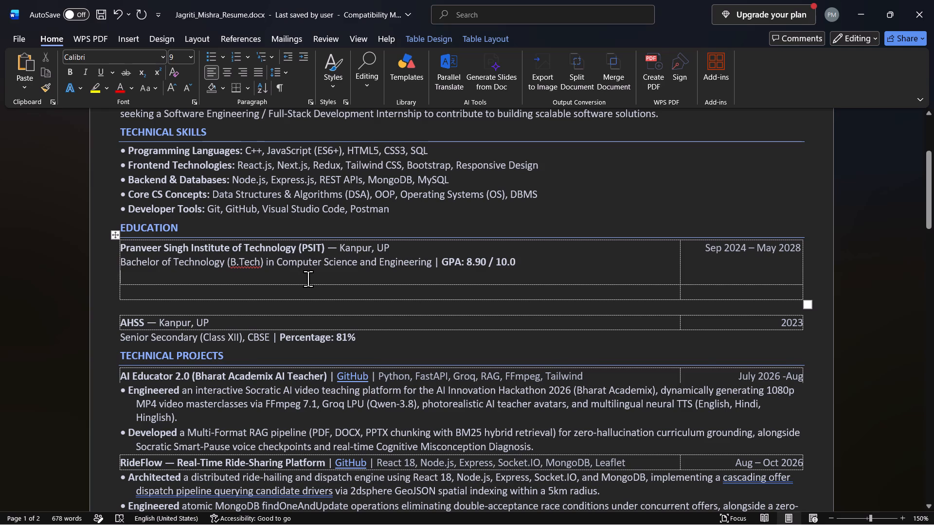
{"action": "key", "text": "BackSpace"}
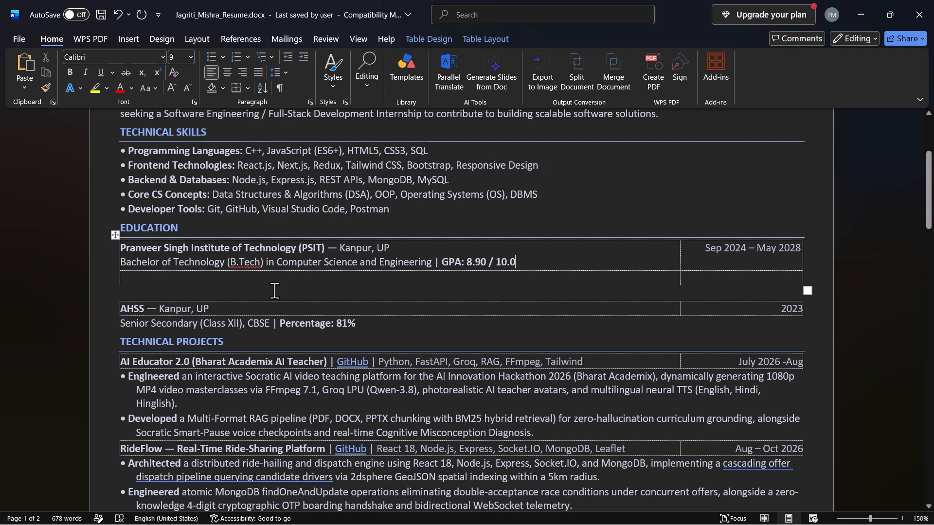
Remove the blank paragraph separating the PSIT table from the AHSS table so the two join.
{"action": "left_click", "coordinate": [274, 290]}
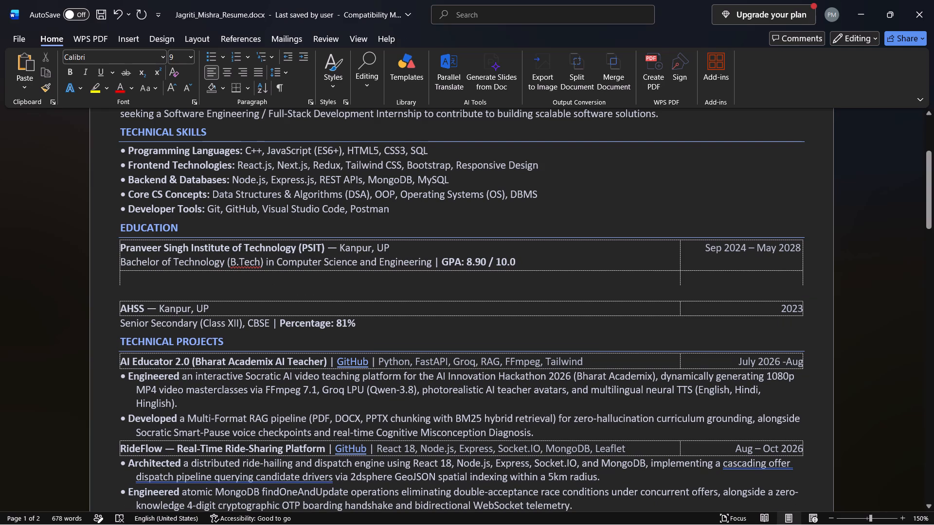
{"action": "key", "text": "BackSpace"}
{"action": "key", "text": "BackSpace"}
{"action": "key", "text": "BackSpace"}
{"action": "key", "text": "BackSpace"}
{"action": "key", "text": "BackSpace"}
{"action": "key", "text": "BackSpace"}
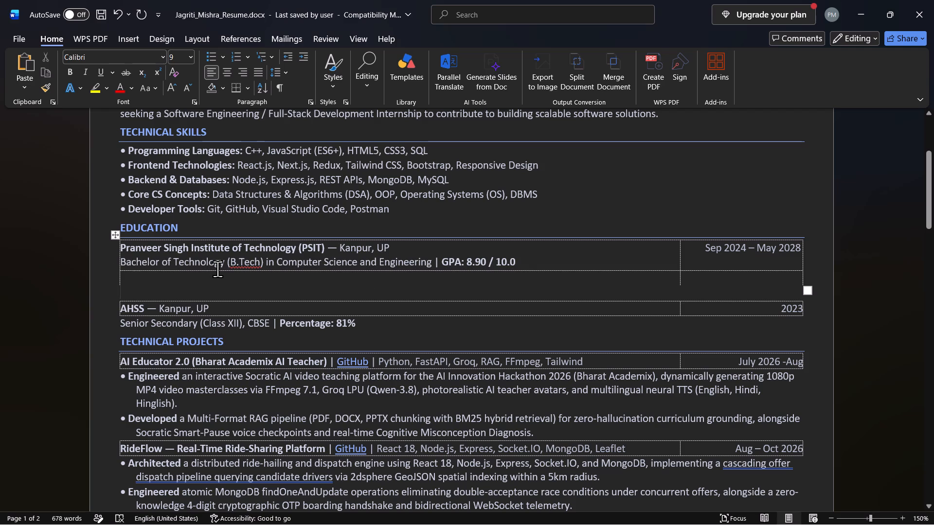
{"action": "scroll", "coordinate": [217, 269], "scroll_direction": "down", "scroll_amount": 4}
{"action": "scroll", "coordinate": [217, 269], "scroll_direction": "up", "scroll_amount": 1}
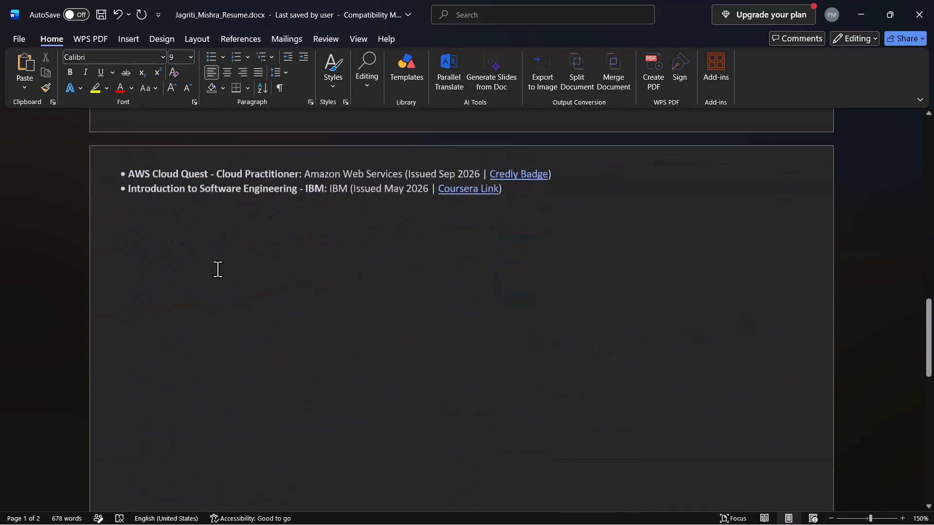
{"action": "scroll", "coordinate": [217, 269], "scroll_direction": "up", "scroll_amount": 1}
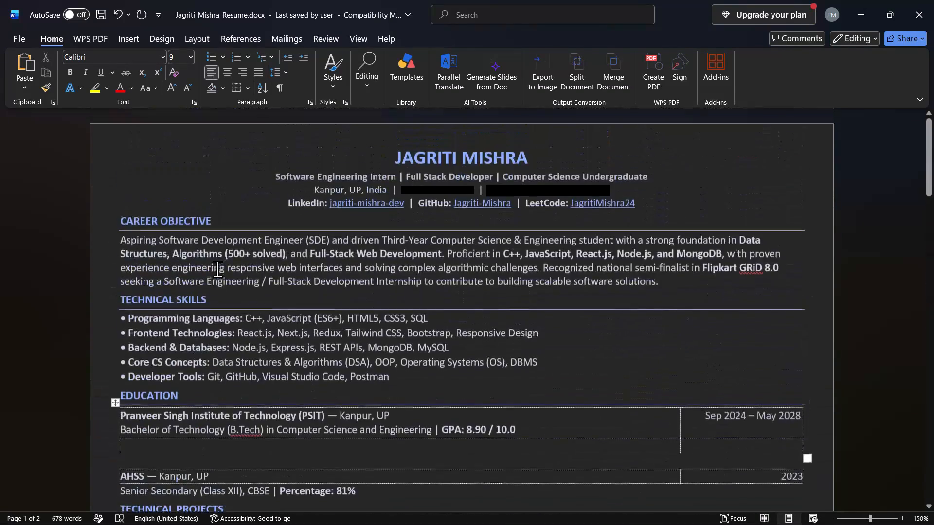
{"action": "scroll", "coordinate": [217, 269], "scroll_direction": "up", "scroll_amount": 1}
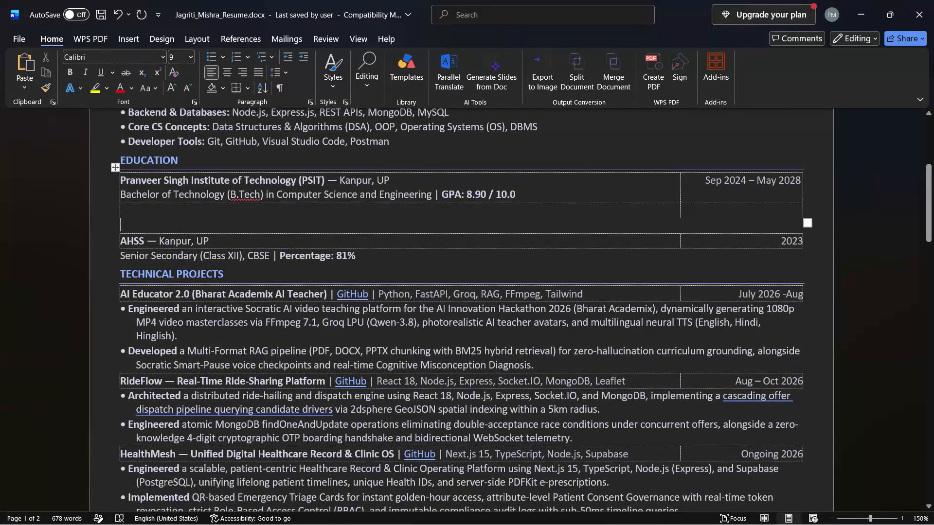
{"action": "key", "text": "BackSpace"}
{"action": "key", "text": "BackSpace"}
{"action": "key", "text": "BackSpace"}
{"action": "key", "text": "BackSpace"}
{"action": "key", "text": "BackSpace"}
{"action": "key", "text": "BackSpace"}
{"action": "key", "text": "BackSpace"}
{"action": "key", "text": "BackSpace"}
{"action": "key", "text": "BackSpace"}
{"action": "key", "text": "Delete"}
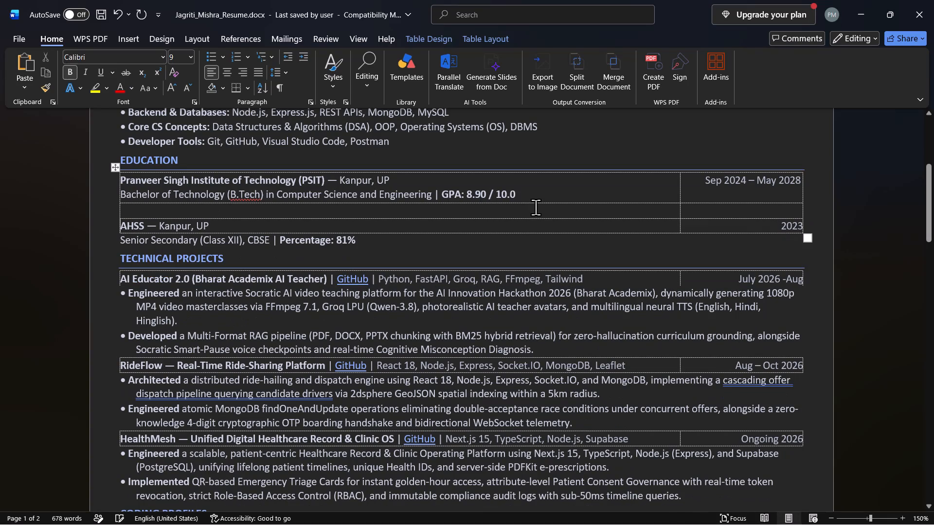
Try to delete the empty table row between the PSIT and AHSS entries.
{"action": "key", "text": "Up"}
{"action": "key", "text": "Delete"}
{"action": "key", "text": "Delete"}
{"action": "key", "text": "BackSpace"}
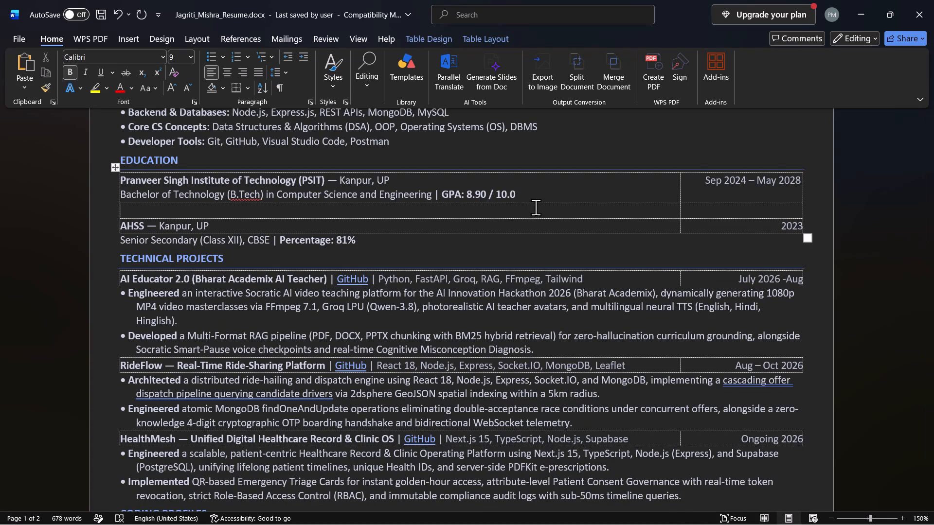
Try to shrink the Education table from its lower corner to close up the empty row.
{"action": "scroll", "coordinate": [557, 346], "scroll_direction": "down", "scroll_amount": 3}
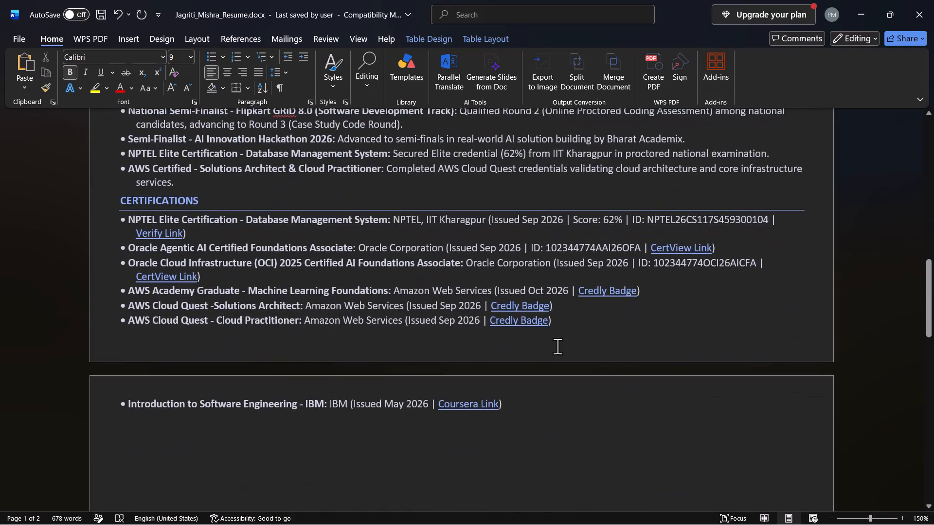
{"action": "scroll", "coordinate": [557, 346], "scroll_direction": "up", "scroll_amount": 2}
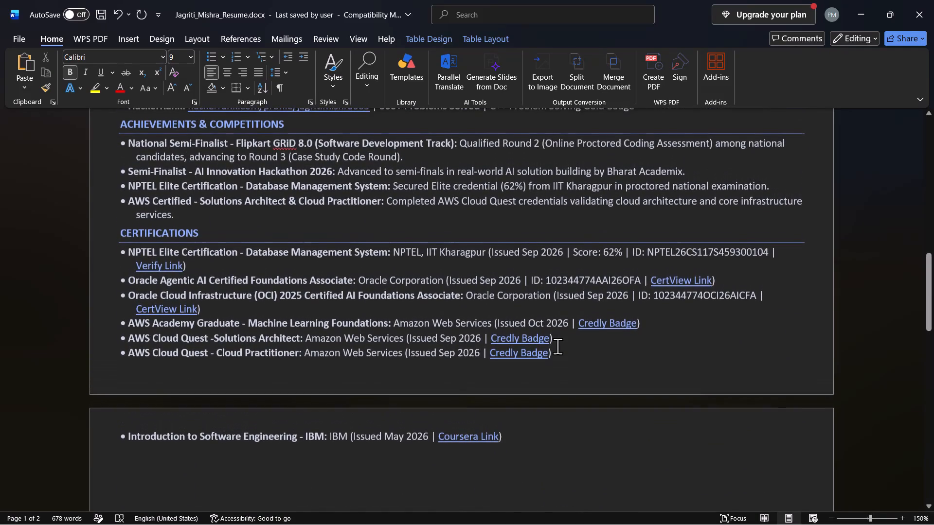
{"action": "scroll", "coordinate": [557, 346], "scroll_direction": "up", "scroll_amount": 4}
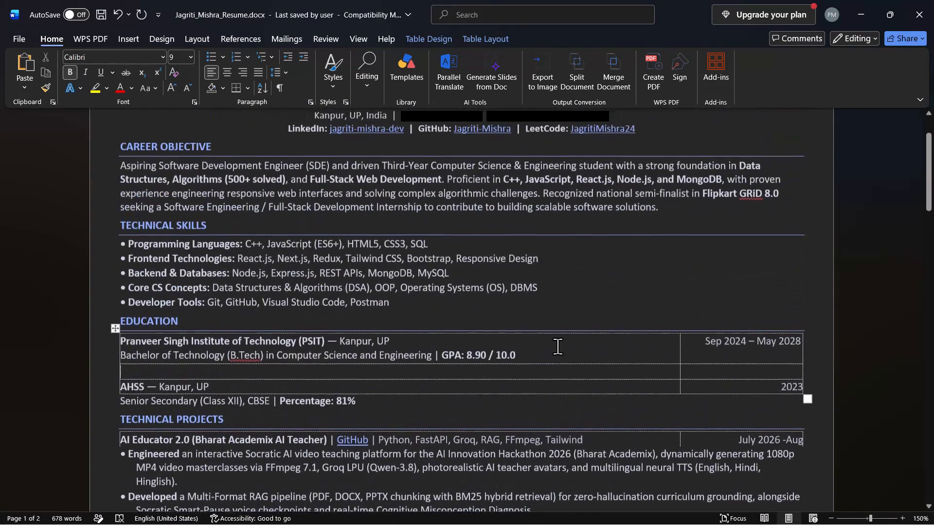
{"action": "scroll", "coordinate": [557, 346], "scroll_direction": "up", "scroll_amount": 1}
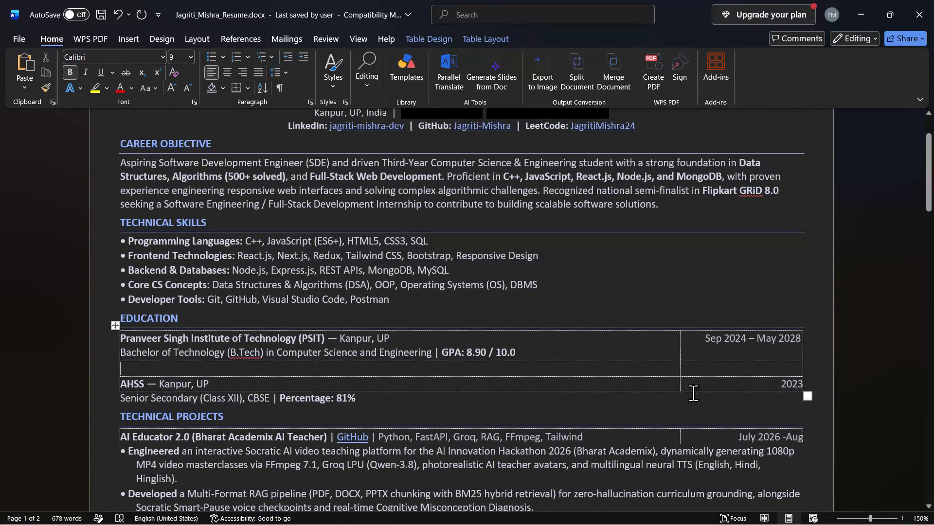
{"action": "left_click_drag", "start_coordinate": [808, 397], "coordinate": [805, 383]}
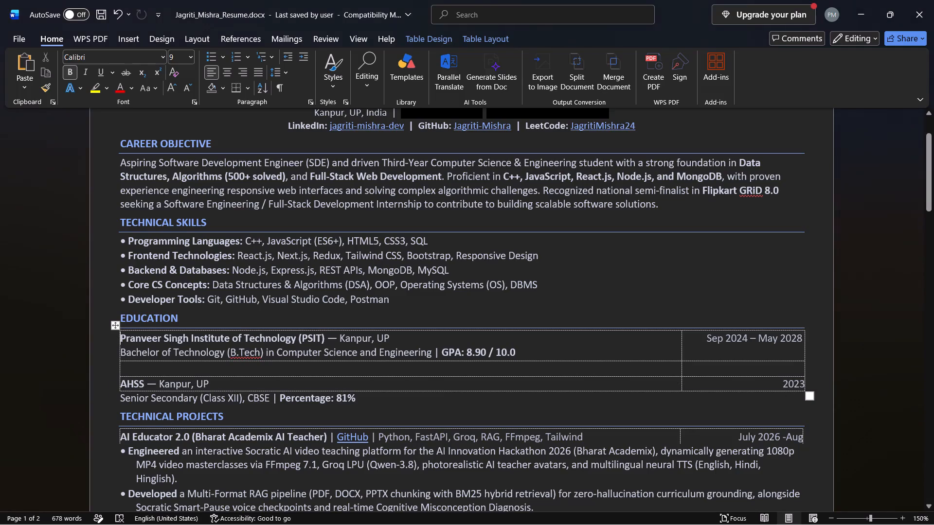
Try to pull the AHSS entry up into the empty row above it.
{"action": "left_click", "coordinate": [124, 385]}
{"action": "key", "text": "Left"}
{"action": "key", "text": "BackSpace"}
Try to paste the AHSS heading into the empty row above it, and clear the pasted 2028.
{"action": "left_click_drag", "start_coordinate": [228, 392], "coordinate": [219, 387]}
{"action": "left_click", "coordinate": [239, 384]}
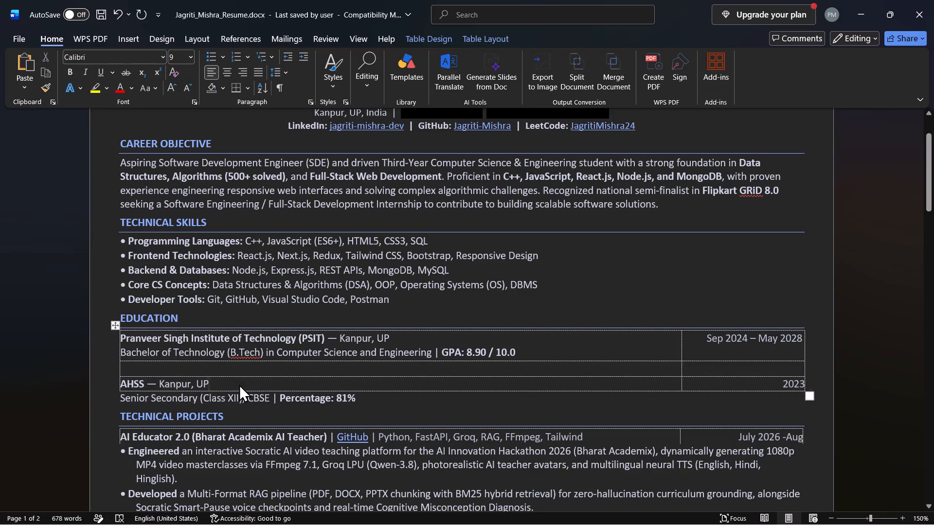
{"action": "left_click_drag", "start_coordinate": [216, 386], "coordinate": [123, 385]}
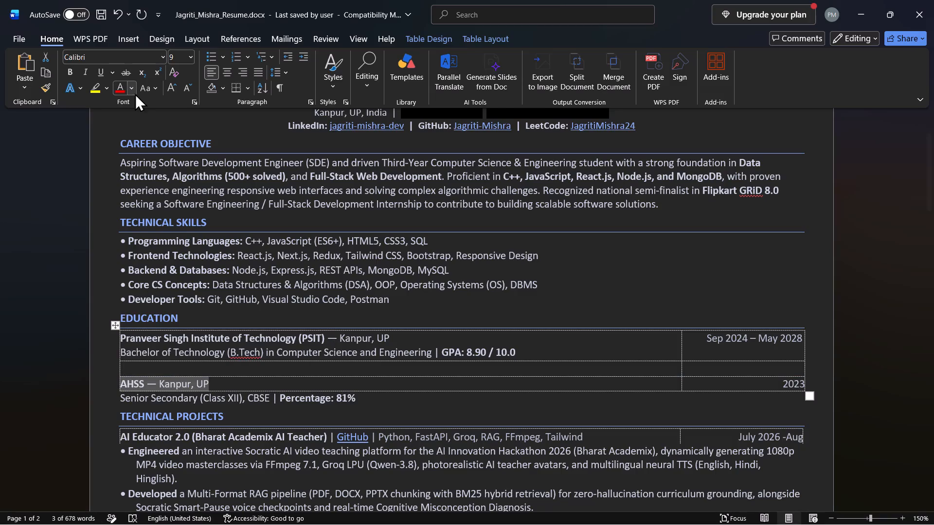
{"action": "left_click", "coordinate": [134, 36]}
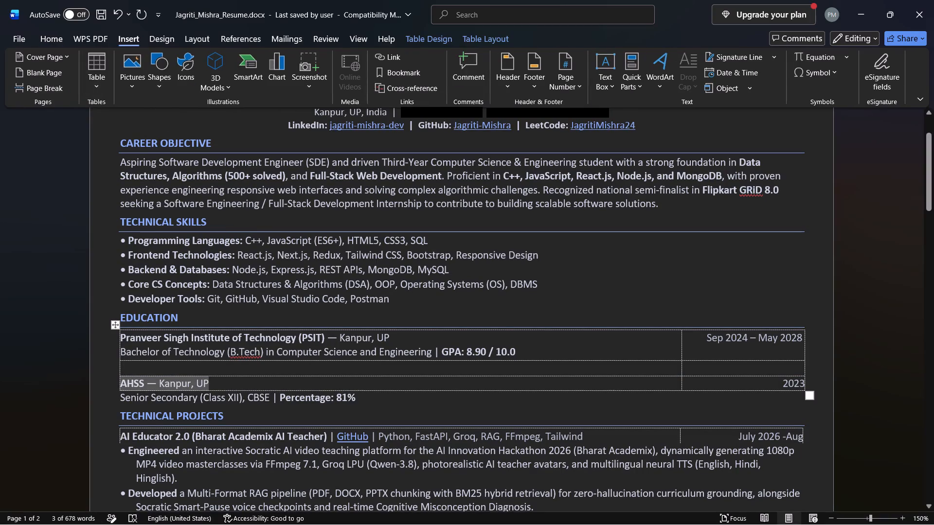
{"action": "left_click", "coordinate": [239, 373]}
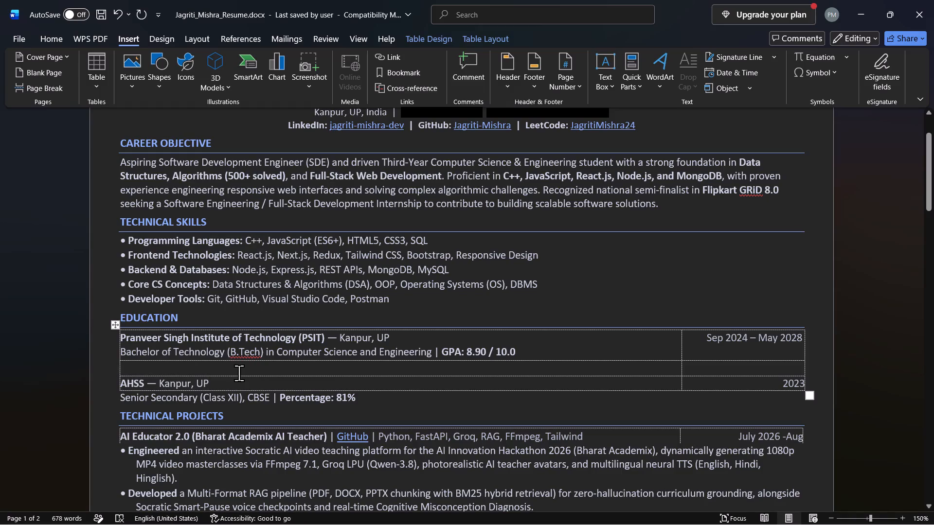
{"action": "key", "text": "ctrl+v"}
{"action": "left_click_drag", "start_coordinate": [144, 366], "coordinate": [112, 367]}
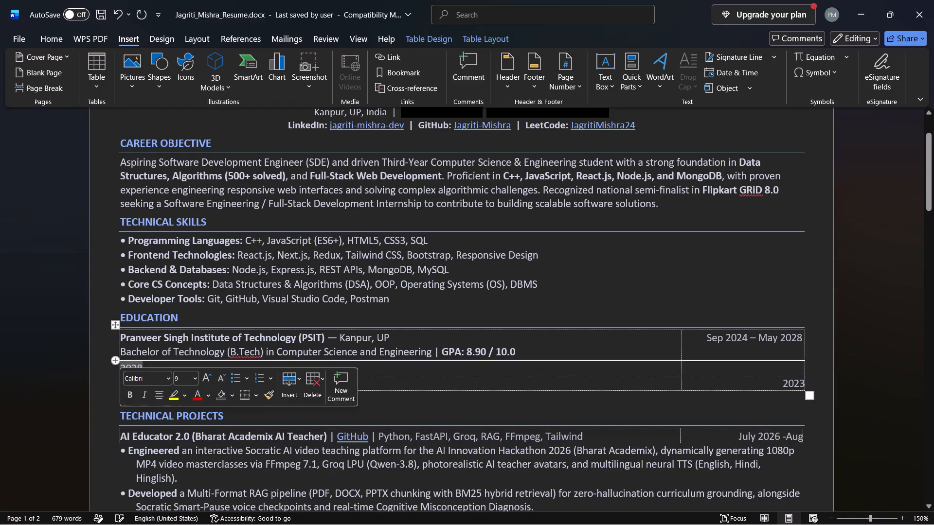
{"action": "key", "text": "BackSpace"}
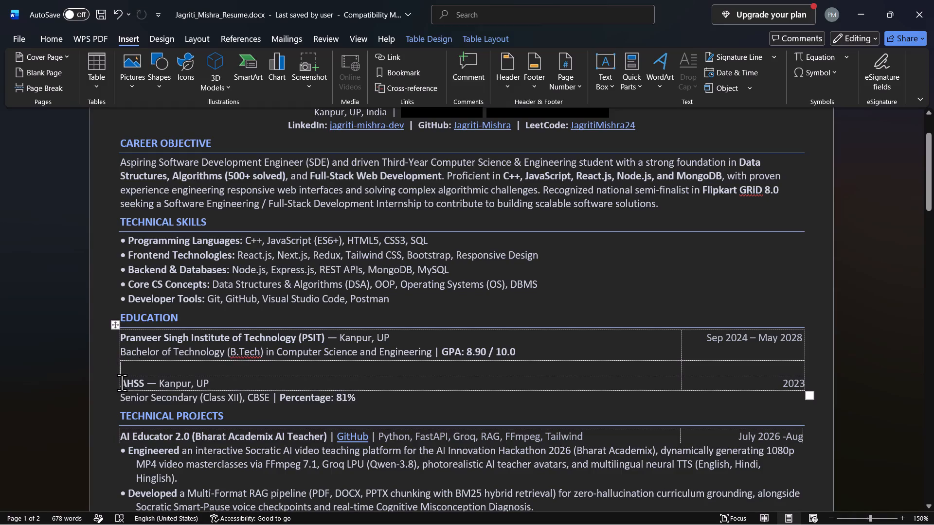
Copy the "AHSS — Kanpur, UP" heading into the empty Education table row above it.
{"action": "left_click_drag", "start_coordinate": [121, 383], "coordinate": [253, 378]}
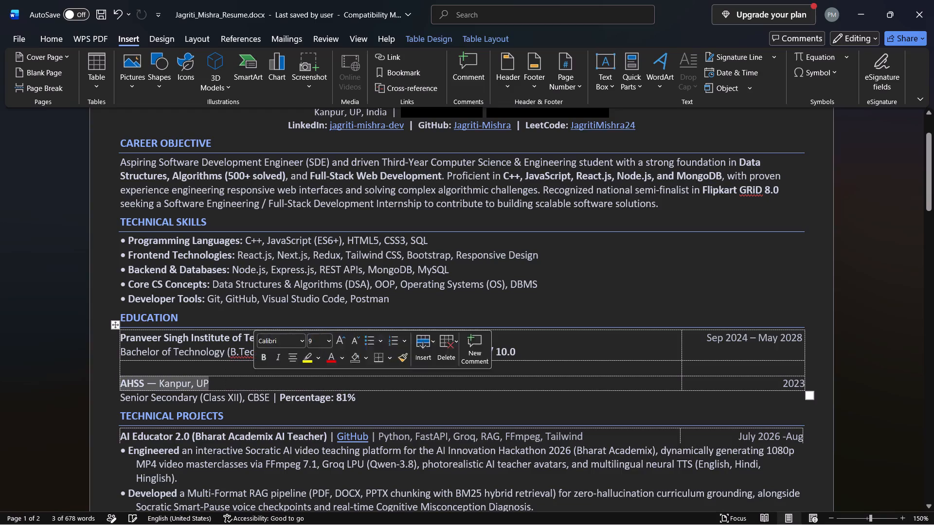
{"action": "key", "text": "ctrl+c"}
{"action": "left_click", "coordinate": [242, 367]}
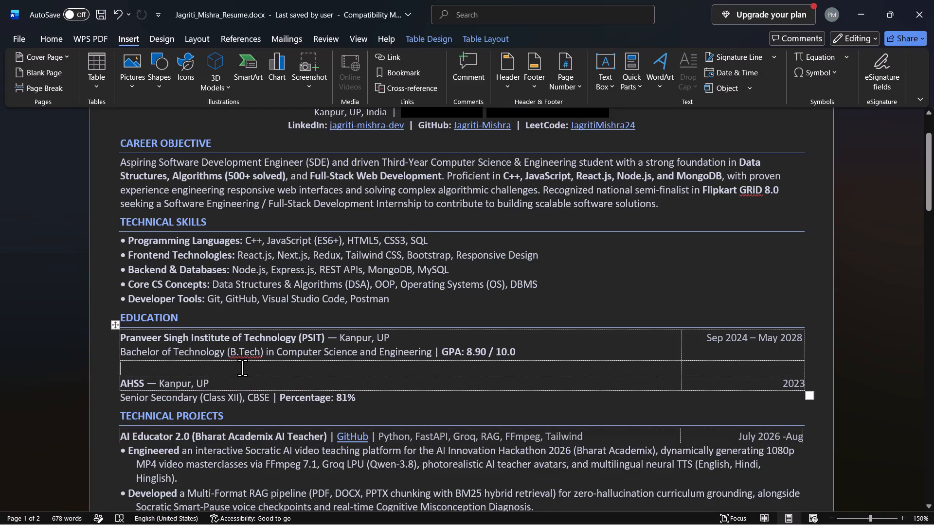
{"action": "key", "text": "ctrl+v"}
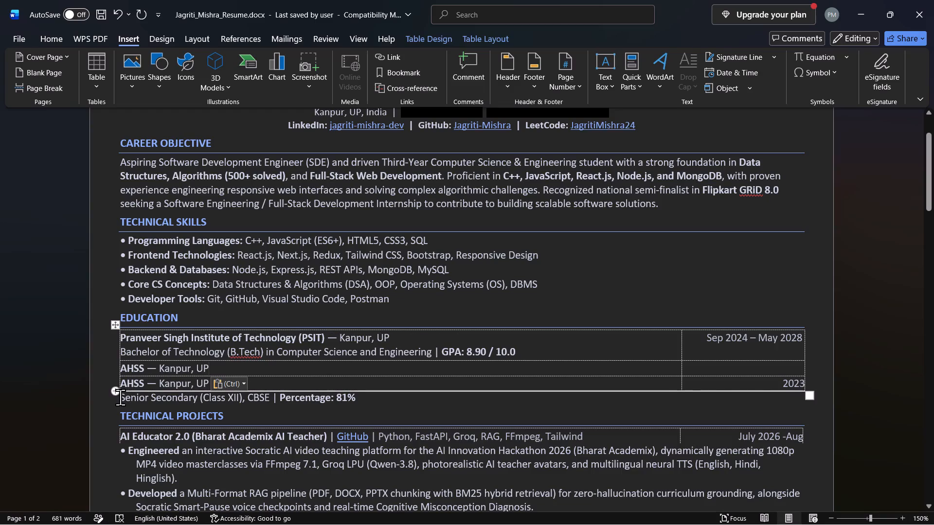
Move the Senior Secondary (Class XII) line from below the Education table into its last row, replacing the duplicate AHSS heading without a blank line.
{"action": "left_click_drag", "start_coordinate": [120, 397], "coordinate": [453, 396]}
{"action": "key", "text": "ctrl+c"}
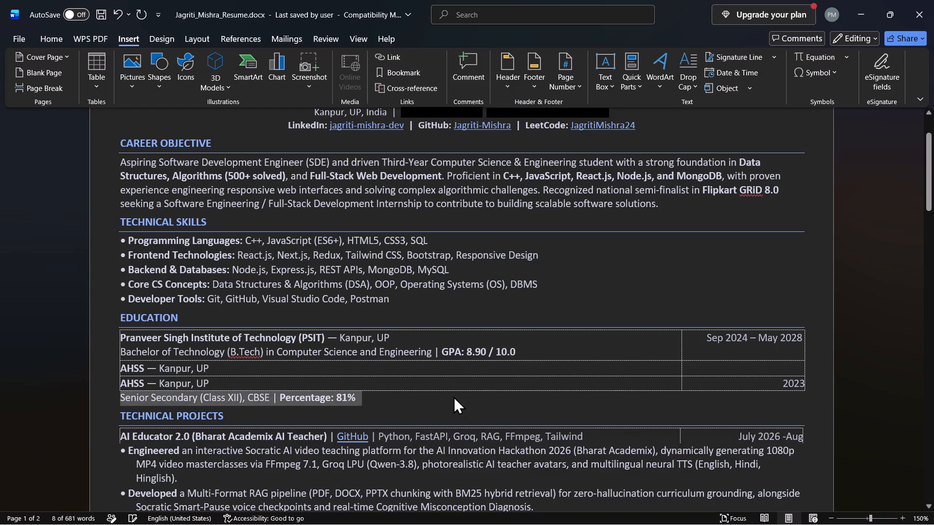
{"action": "left_click_drag", "start_coordinate": [250, 384], "coordinate": [147, 386]}
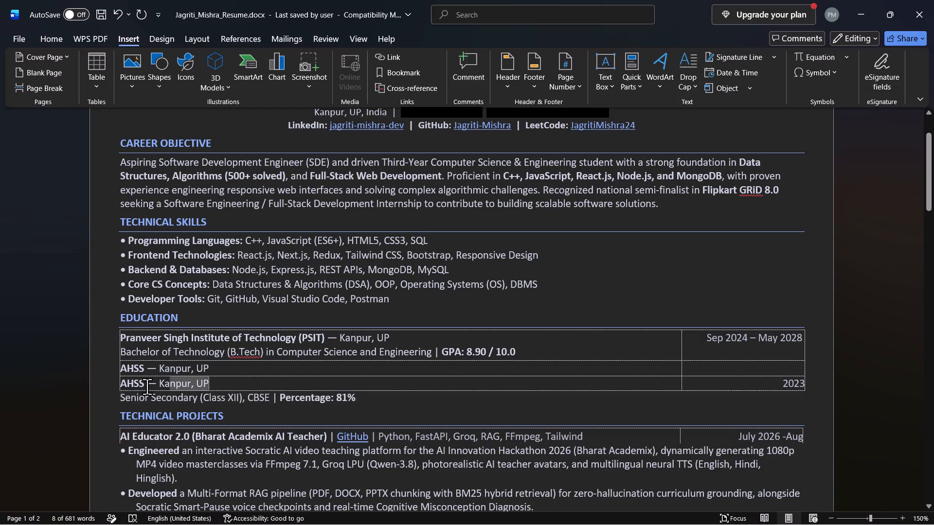
{"action": "left_click_drag", "start_coordinate": [147, 386], "coordinate": [127, 386]}
{"action": "key", "text": "ctrl+v"}
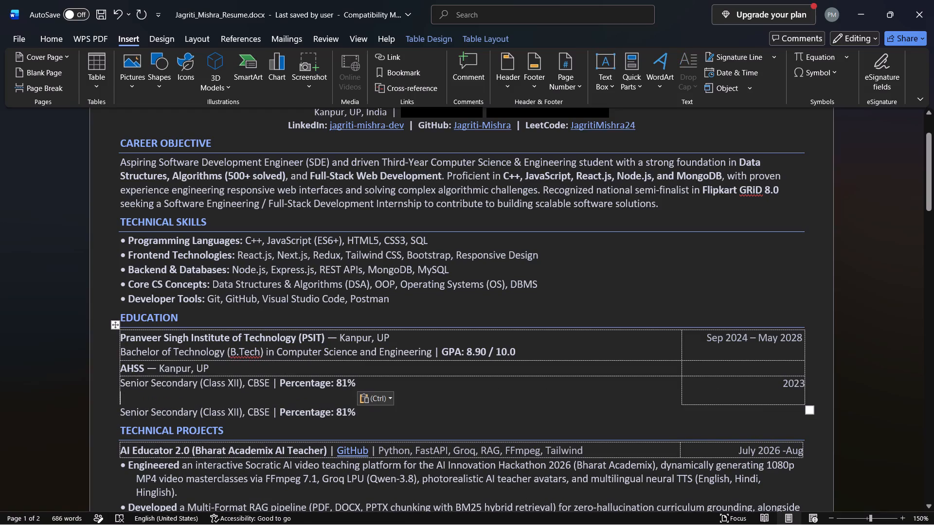
{"action": "key", "text": "Delete"}
{"action": "key", "text": "Delete"}
{"action": "key", "text": "Delete"}
{"action": "key", "text": "BackSpace"}
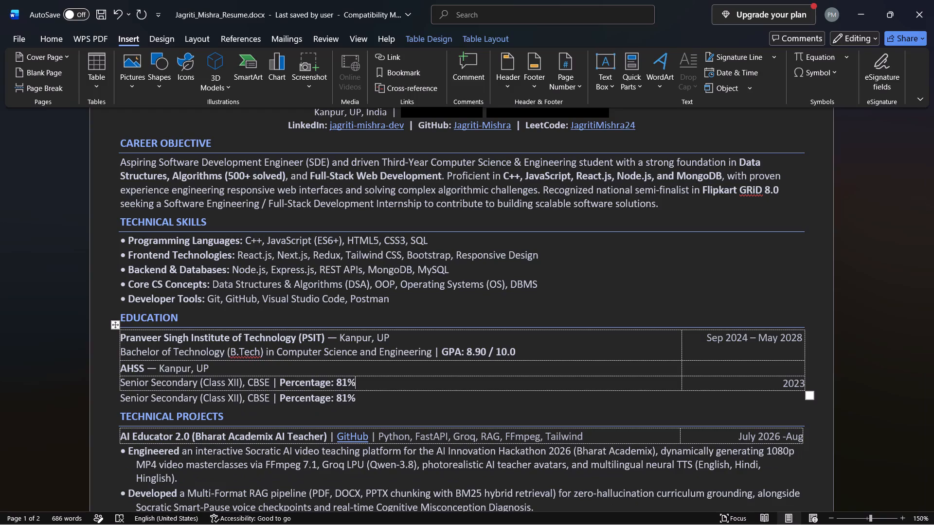
{"action": "left_click_drag", "start_coordinate": [359, 399], "coordinate": [119, 396]}
{"action": "key", "text": "BackSpace"}
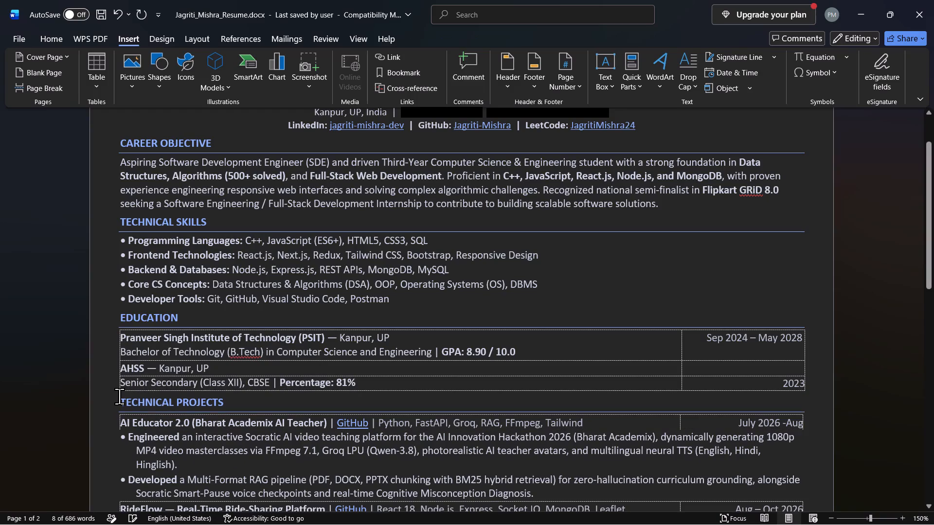
Replace the long dash with a plain hyphen in the RideFlow project and PSIT education date ranges.
{"action": "scroll", "coordinate": [326, 383], "scroll_direction": "down", "scroll_amount": 2}
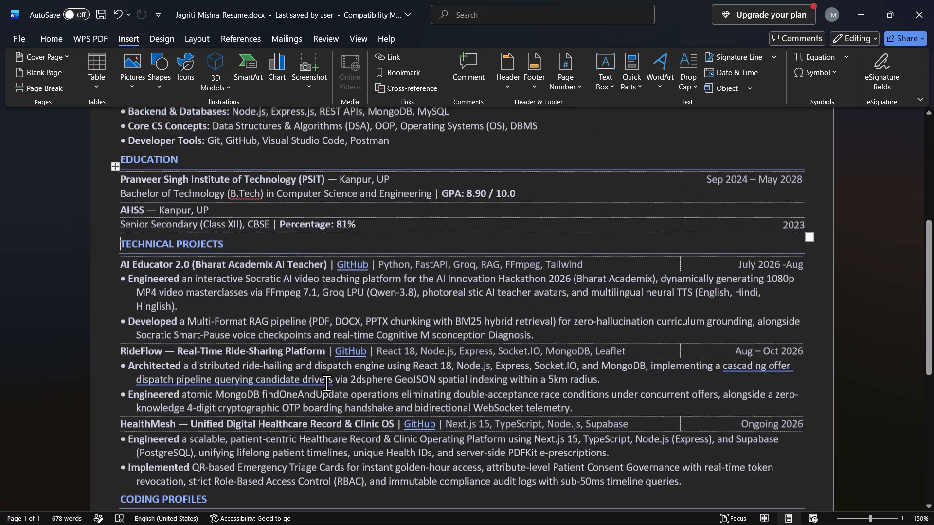
{"action": "scroll", "coordinate": [326, 383], "scroll_direction": "down", "scroll_amount": 3}
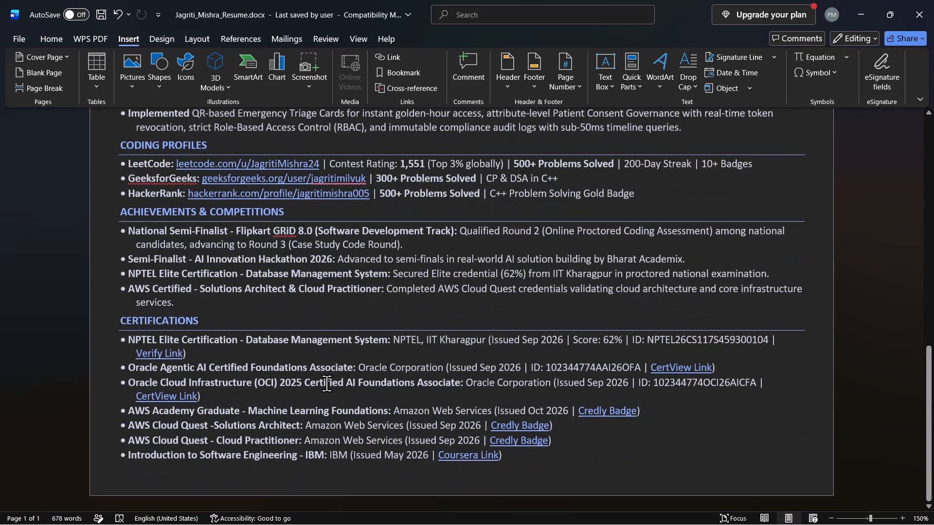
{"action": "scroll", "coordinate": [326, 383], "scroll_direction": "up", "scroll_amount": 3}
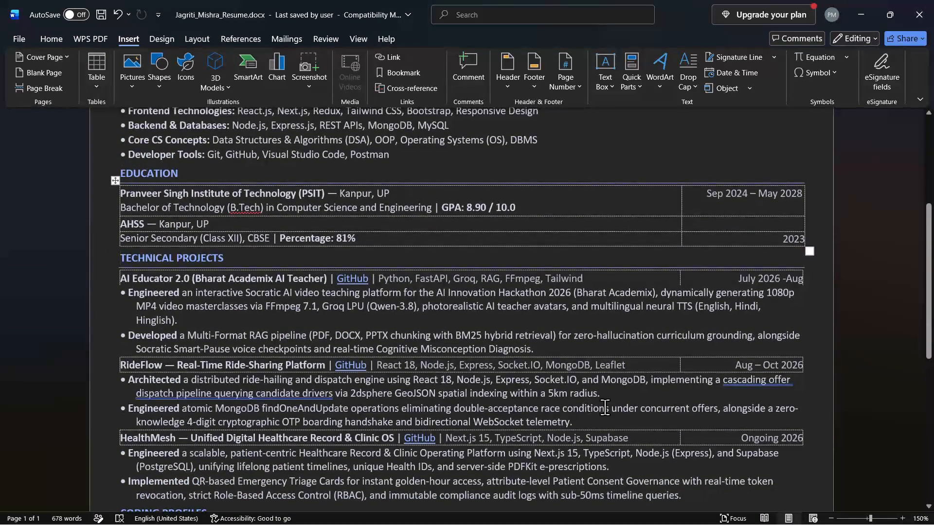
{"action": "left_click", "coordinate": [760, 369]}
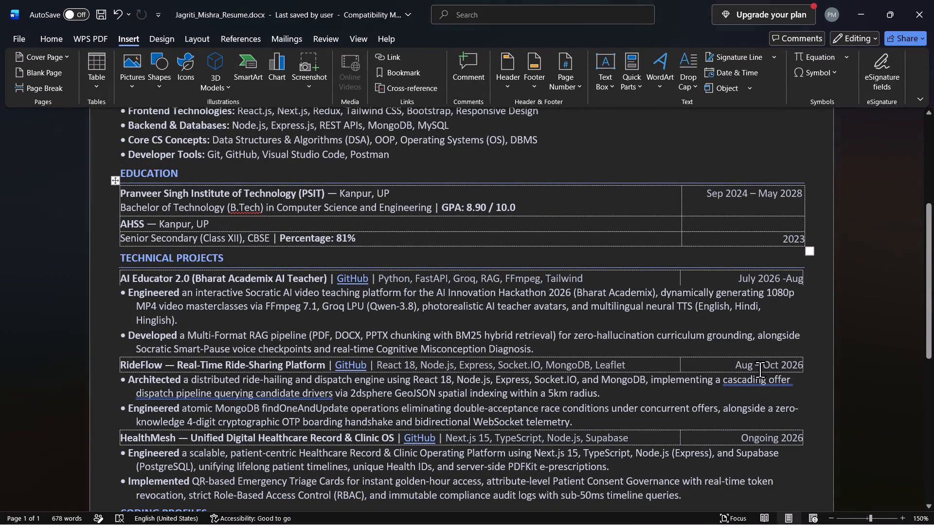
{"action": "key", "text": "BackSpace"}
{"action": "key", "text": "minus"}
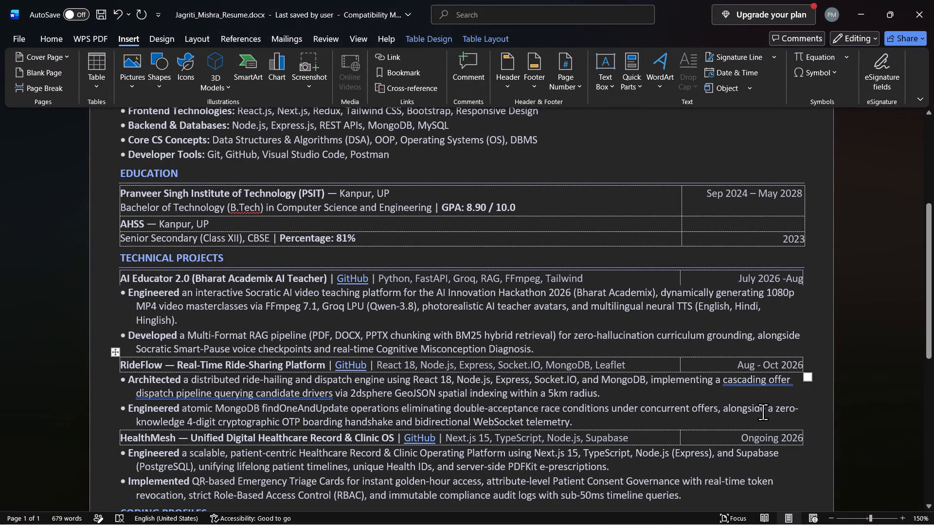
{"action": "left_click", "coordinate": [756, 192]}
{"action": "key", "text": "BackSpace"}
{"action": "key", "text": "minus"}
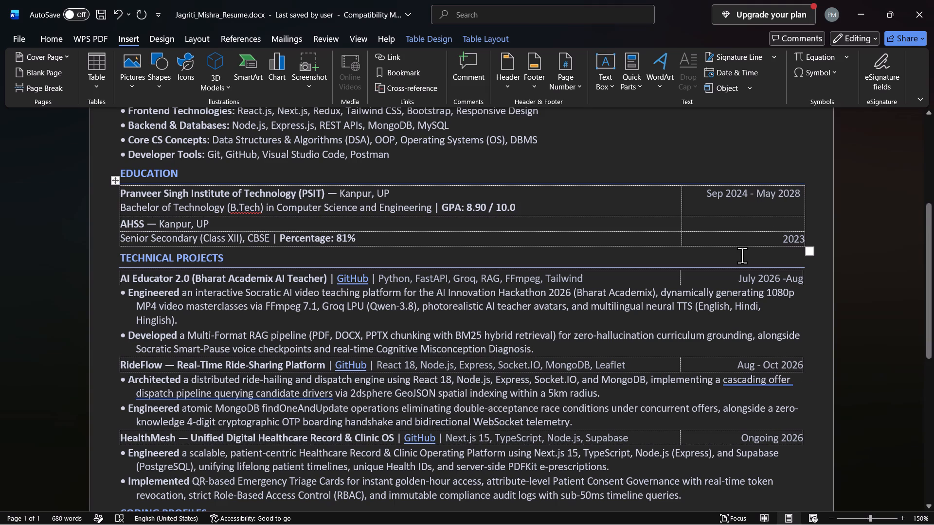
Remove the credential ID and the score from the NPTEL Database Management System entry under Certifications.
{"action": "scroll", "coordinate": [742, 255], "scroll_direction": "down", "scroll_amount": 2}
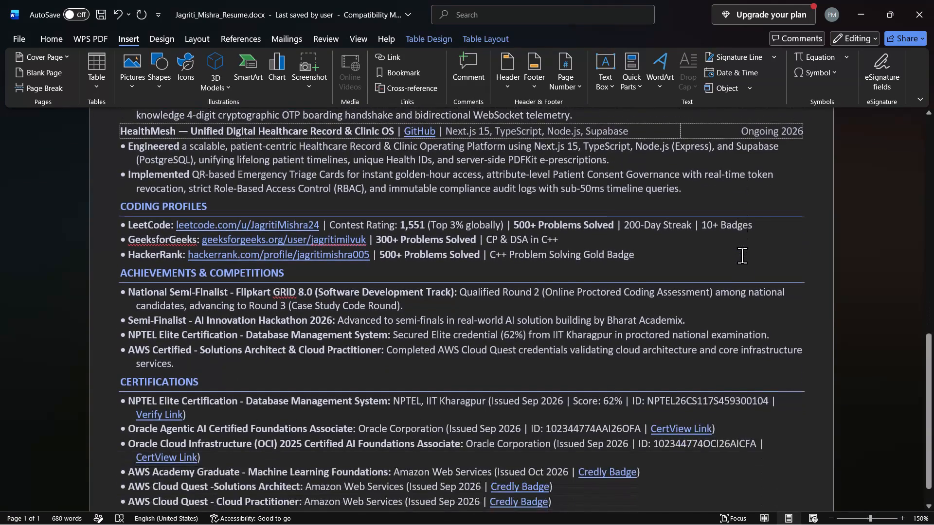
{"action": "scroll", "coordinate": [742, 255], "scroll_direction": "down", "scroll_amount": 1}
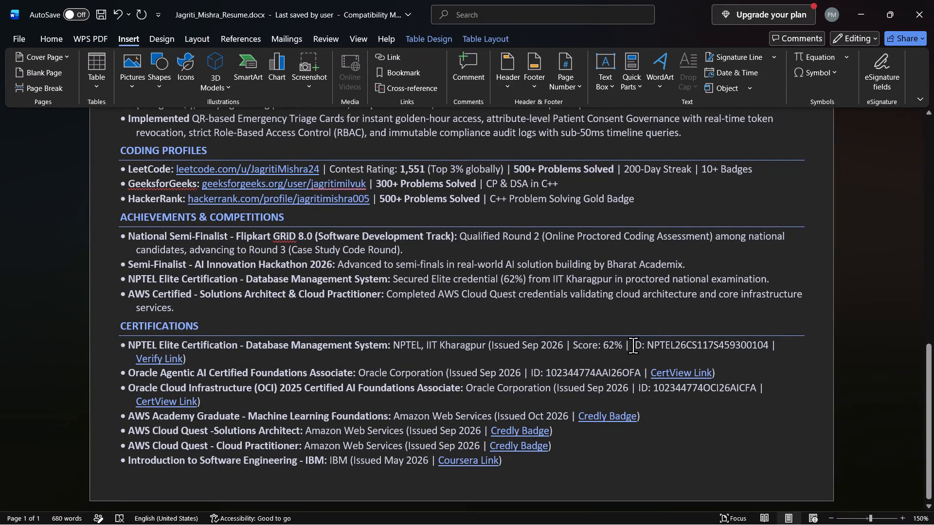
{"action": "left_click_drag", "start_coordinate": [632, 345], "coordinate": [774, 346]}
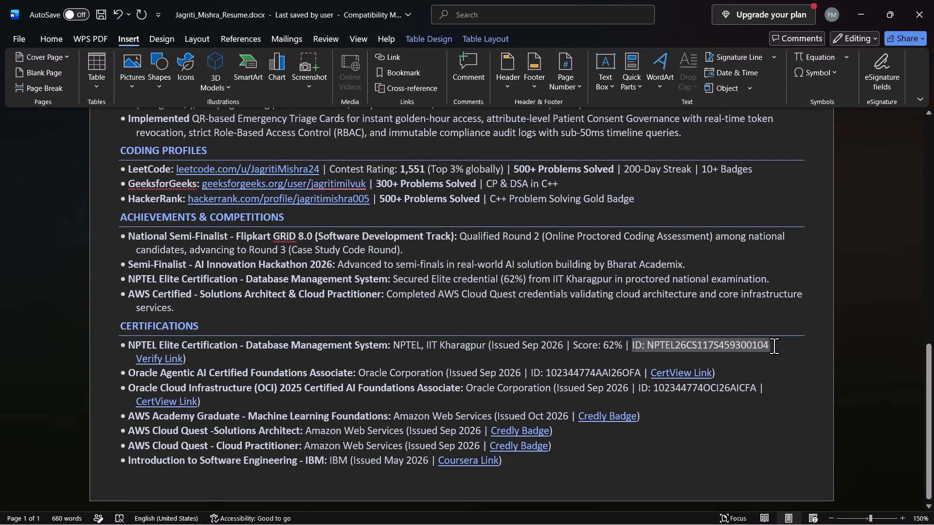
{"action": "left_click_drag", "start_coordinate": [774, 346], "coordinate": [777, 346]}
{"action": "key", "text": "BackSpace"}
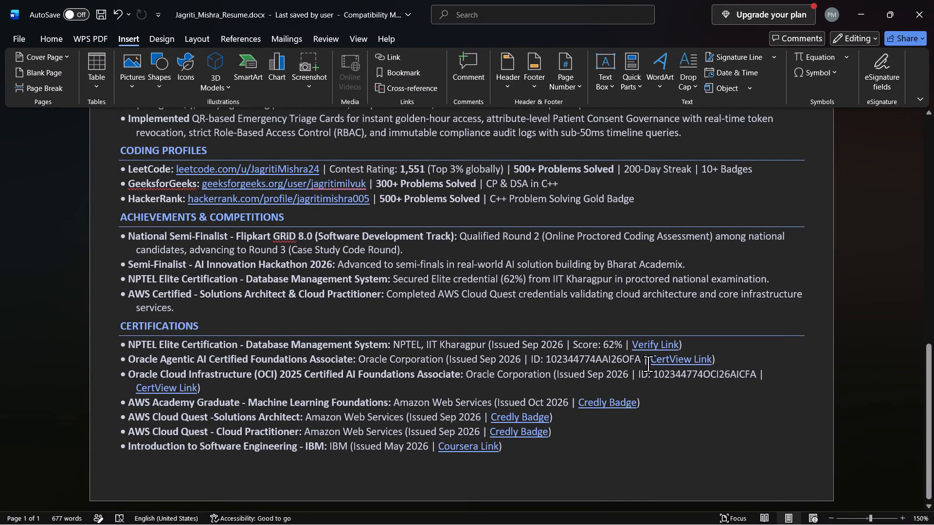
{"action": "left_click", "coordinate": [564, 345]}
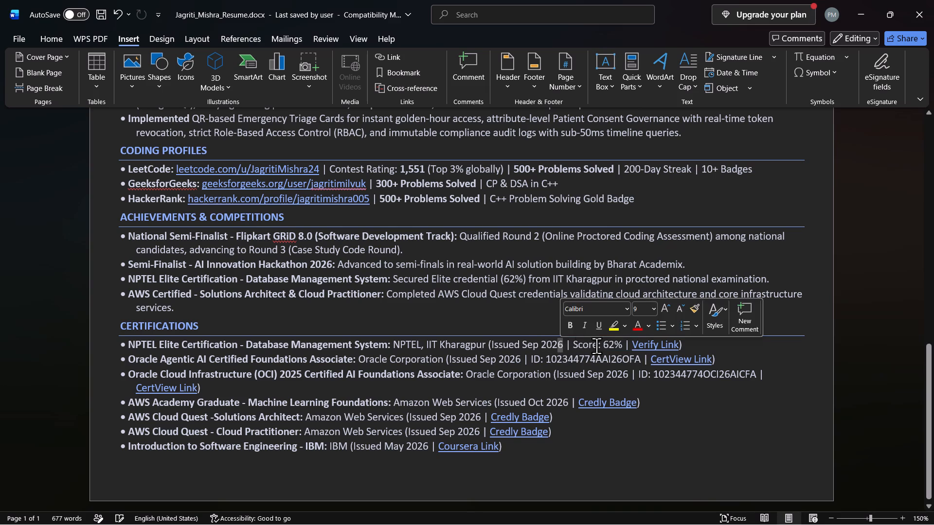
{"action": "left_click", "coordinate": [659, 434]}
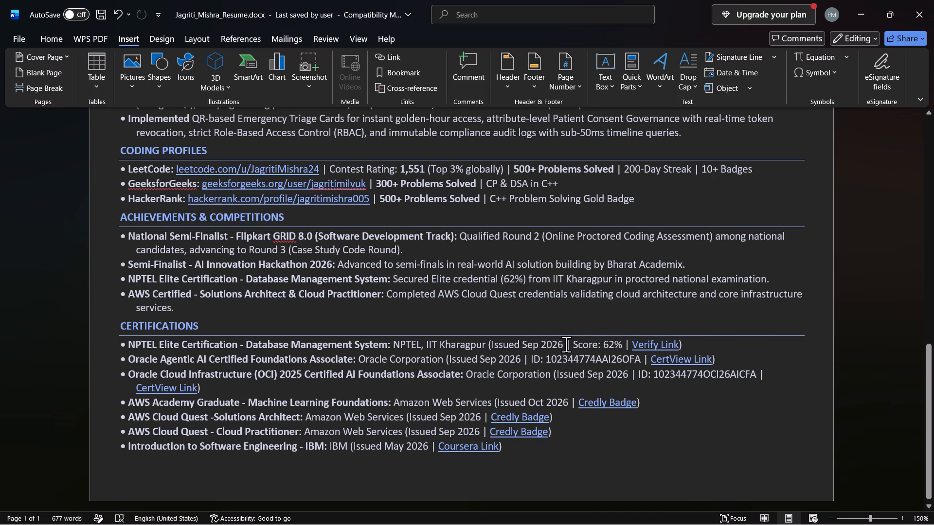
{"action": "left_click_drag", "start_coordinate": [566, 344], "coordinate": [624, 342]}
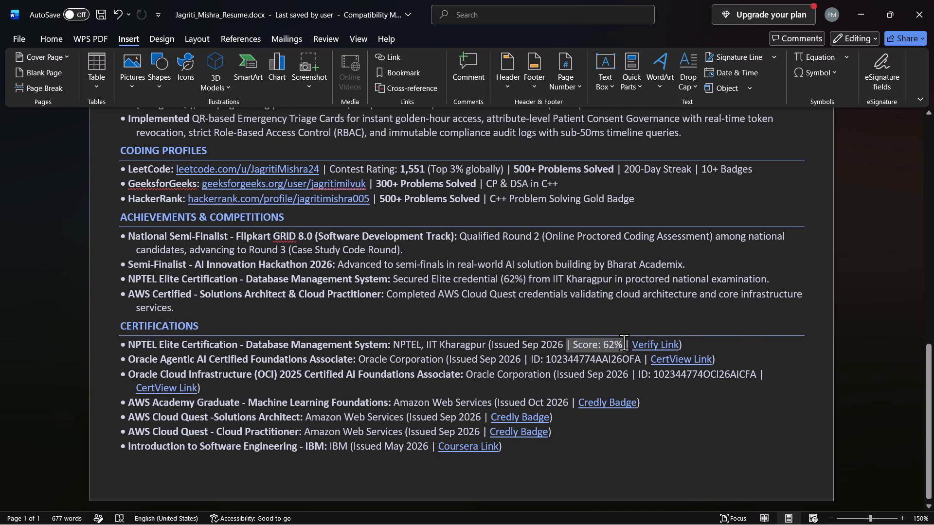
{"action": "left_click_drag", "start_coordinate": [624, 342], "coordinate": [622, 343]}
{"action": "key", "text": "BackSpace"}
{"action": "key", "text": "BackSpace"}
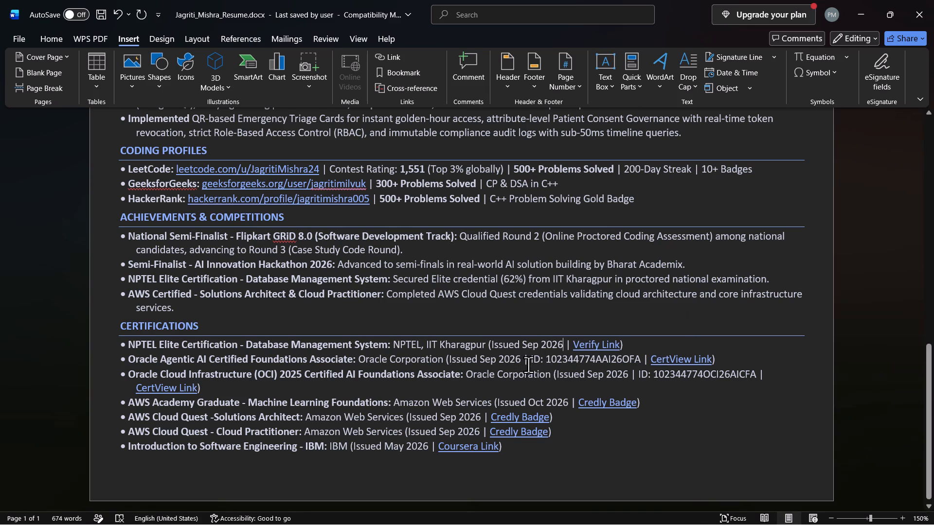
Remove the credential IDs from the two Oracle certification entries, along with the extra space left in the Cloud Infrastructure one.
{"action": "left_click_drag", "start_coordinate": [520, 362], "coordinate": [557, 368]}
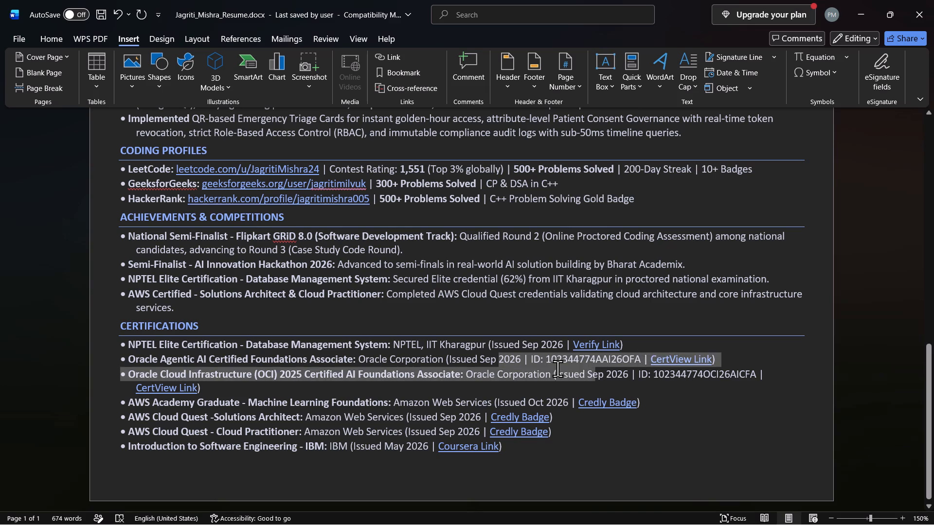
{"action": "left_click_drag", "start_coordinate": [557, 368], "coordinate": [523, 358]}
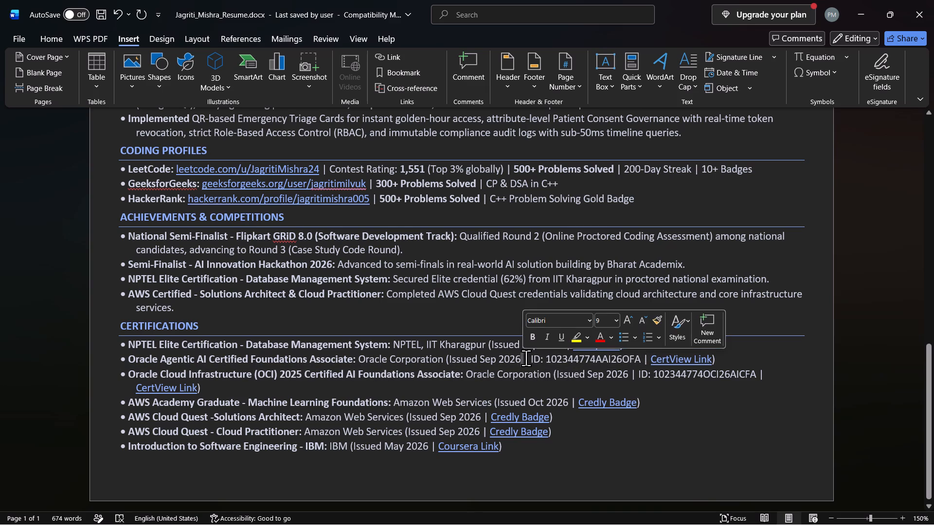
{"action": "left_click_drag", "start_coordinate": [524, 359], "coordinate": [605, 359]}
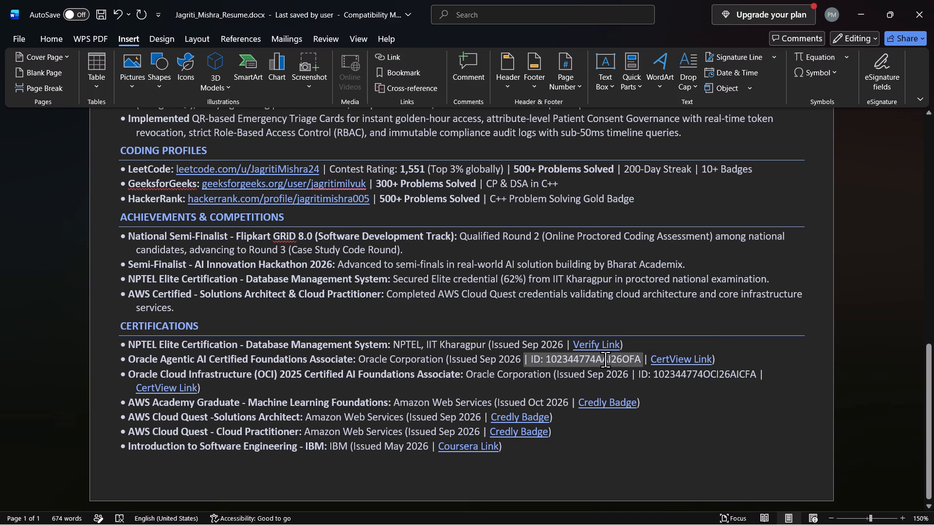
{"action": "left_click_drag", "start_coordinate": [605, 359], "coordinate": [643, 359]}
{"action": "key", "text": "BackSpace"}
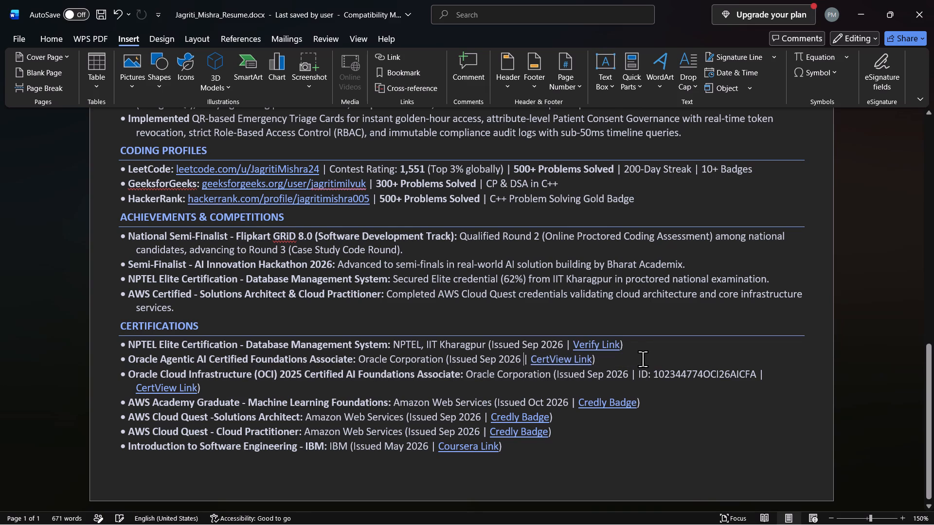
{"action": "left_click_drag", "start_coordinate": [636, 375], "coordinate": [754, 375]}
{"action": "key", "text": "BackSpace"}
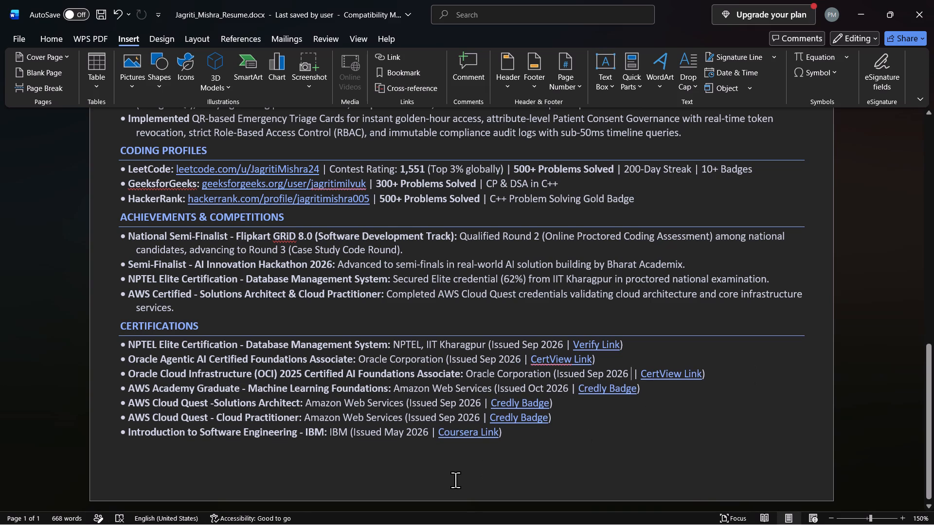
{"action": "scroll", "coordinate": [510, 459], "scroll_direction": "down", "scroll_amount": 1}
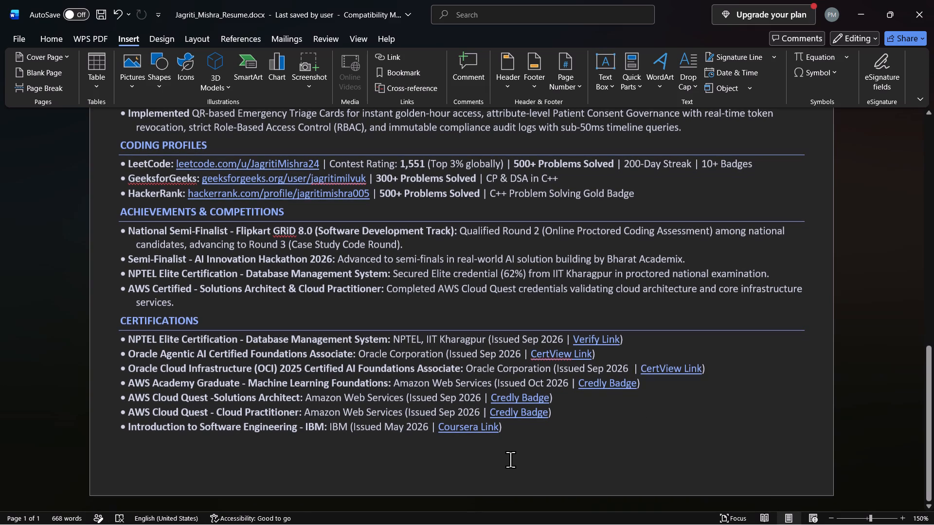
{"action": "key", "text": "BackSpace"}
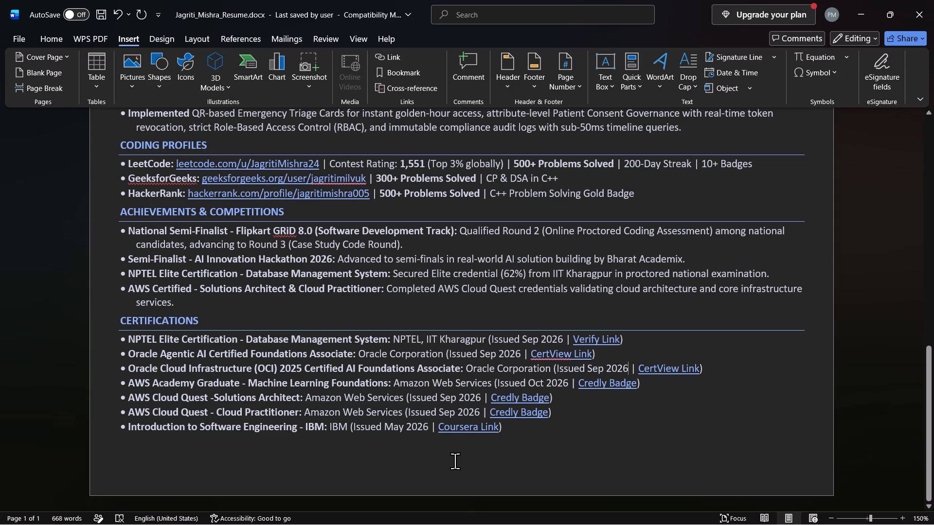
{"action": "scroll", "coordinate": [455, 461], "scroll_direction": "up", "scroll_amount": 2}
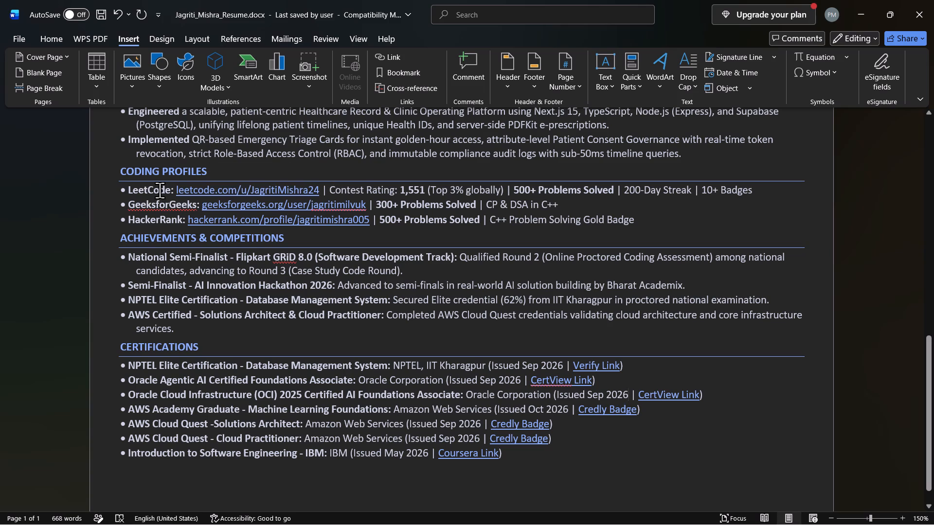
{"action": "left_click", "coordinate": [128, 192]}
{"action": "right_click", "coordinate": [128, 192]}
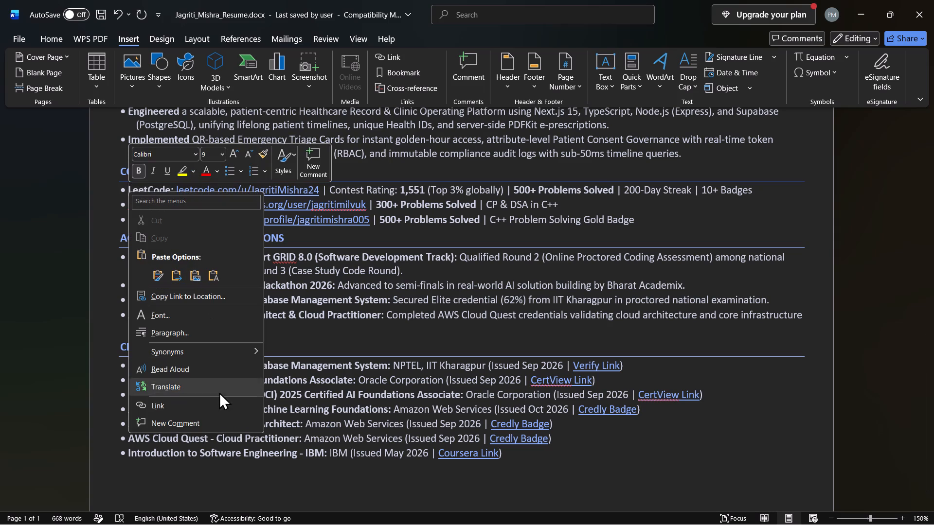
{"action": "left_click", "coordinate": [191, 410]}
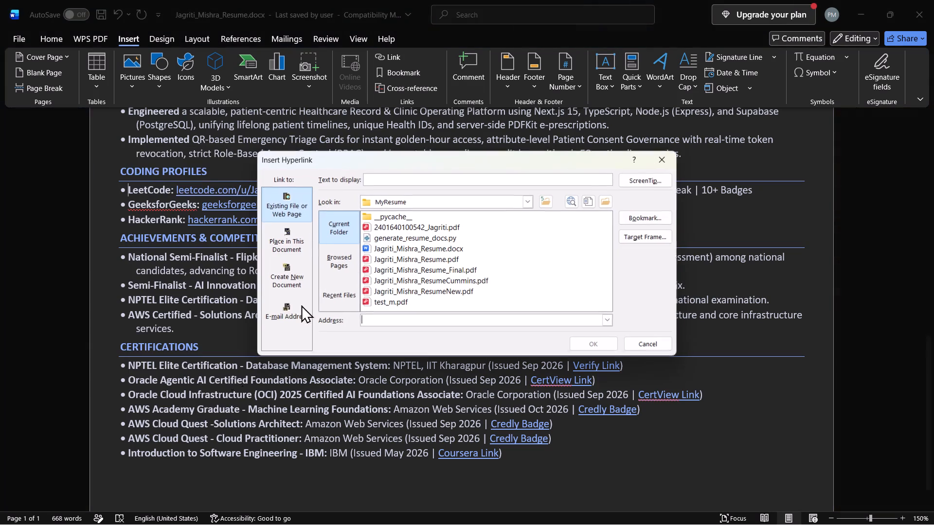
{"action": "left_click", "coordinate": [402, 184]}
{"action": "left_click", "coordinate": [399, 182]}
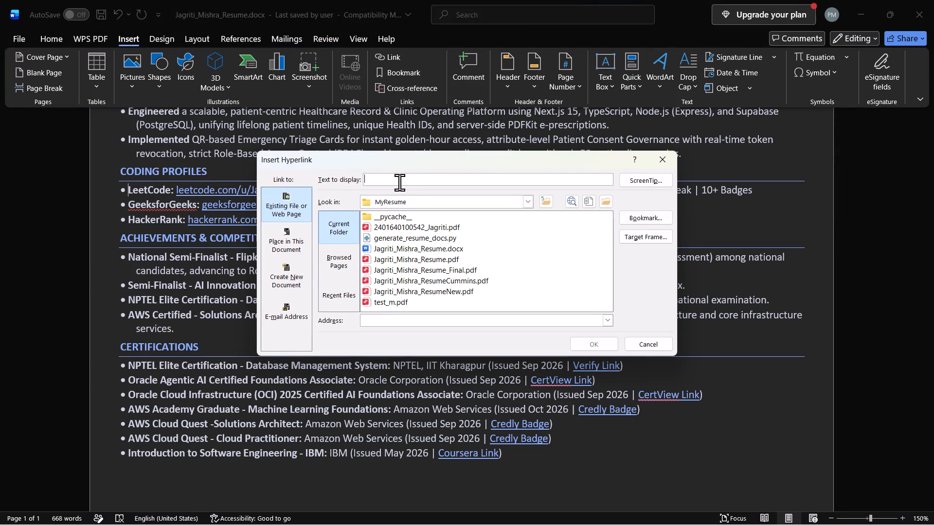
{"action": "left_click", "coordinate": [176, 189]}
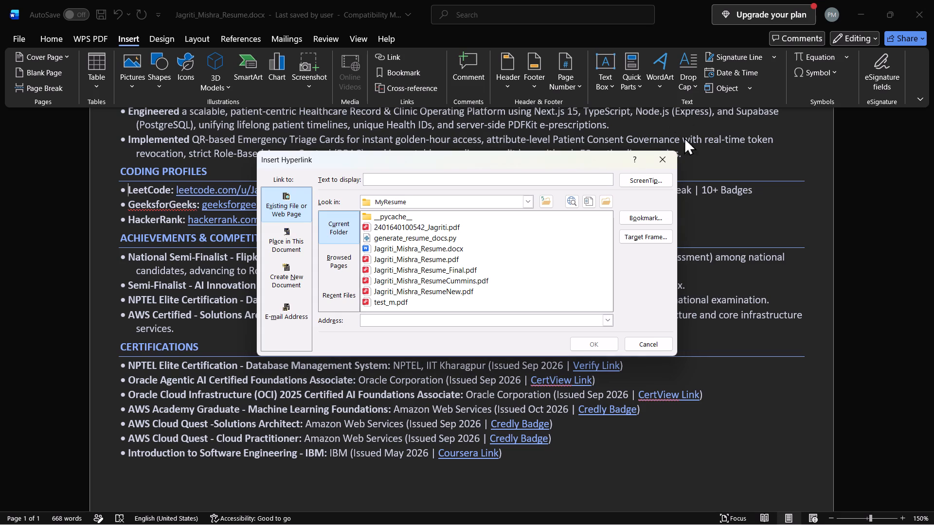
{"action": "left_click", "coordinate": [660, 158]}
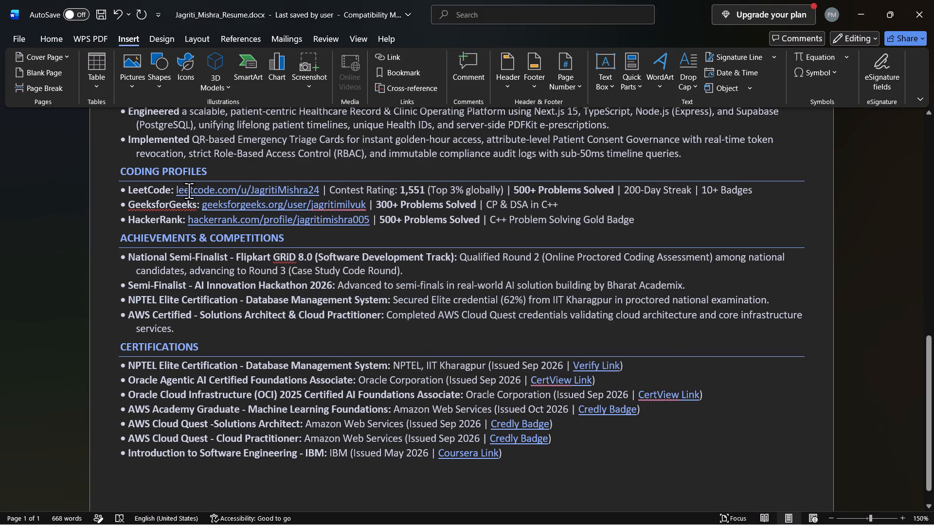
Copy the LeetCode profile address from its line under Coding Profiles.
{"action": "left_click_drag", "start_coordinate": [175, 192], "coordinate": [311, 187]}
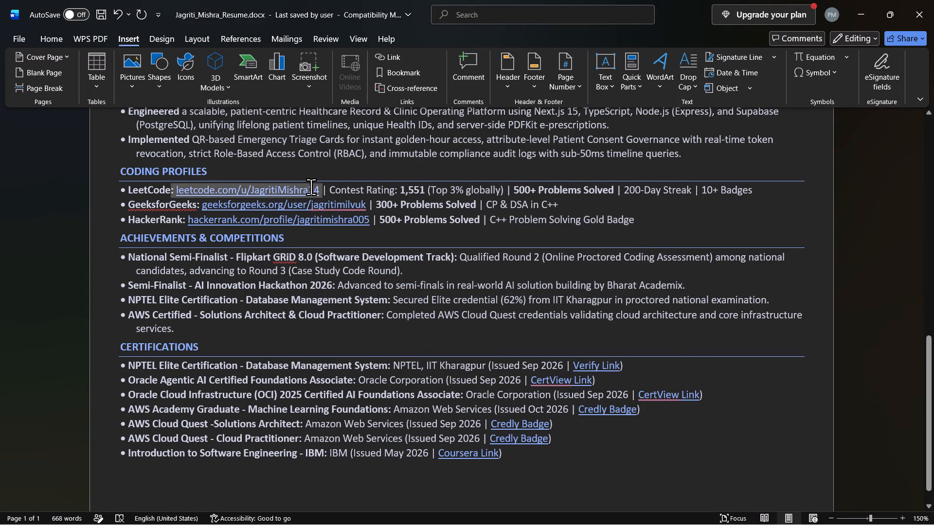
{"action": "left_click_drag", "start_coordinate": [311, 187], "coordinate": [316, 185]}
{"action": "key", "text": "ctrl+c"}
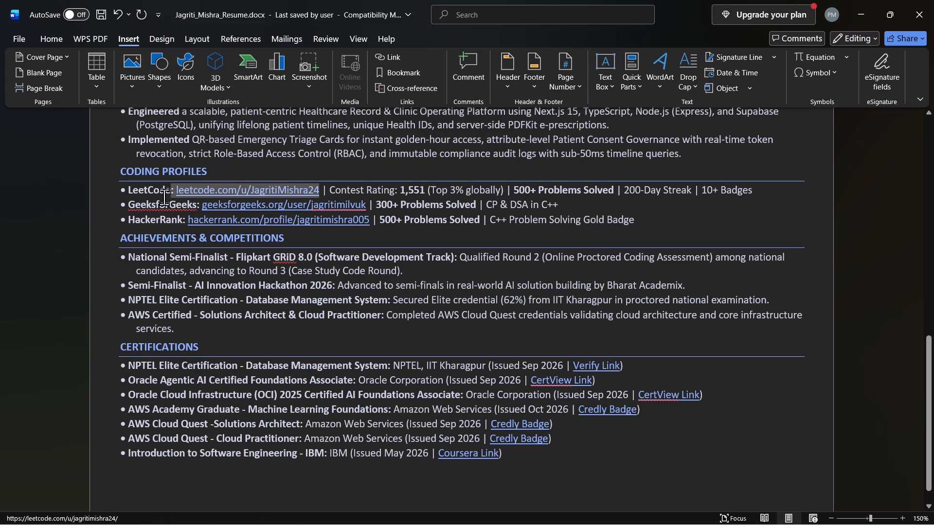
{"action": "left_click", "coordinate": [71, 280]}
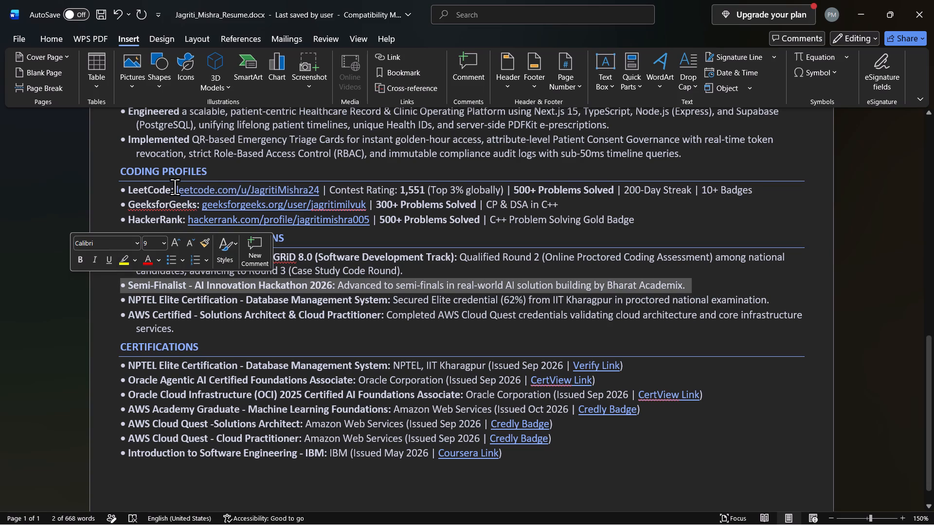
{"action": "scroll", "coordinate": [175, 187], "scroll_direction": "left", "scroll_amount": 1}
{"action": "scroll", "coordinate": [175, 187], "scroll_direction": "left", "scroll_amount": 1, "text": "ctrl"}
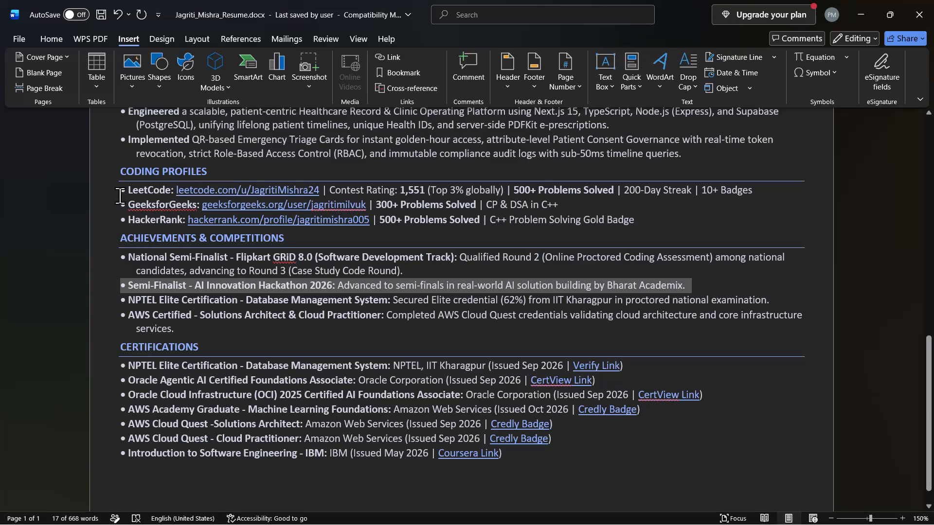
Start a hyperlink directly in front of the LeetCode label under Coding Profiles, with the display text LeetCode.
{"action": "left_click", "coordinate": [129, 194]}
{"action": "right_click", "coordinate": [136, 188]}
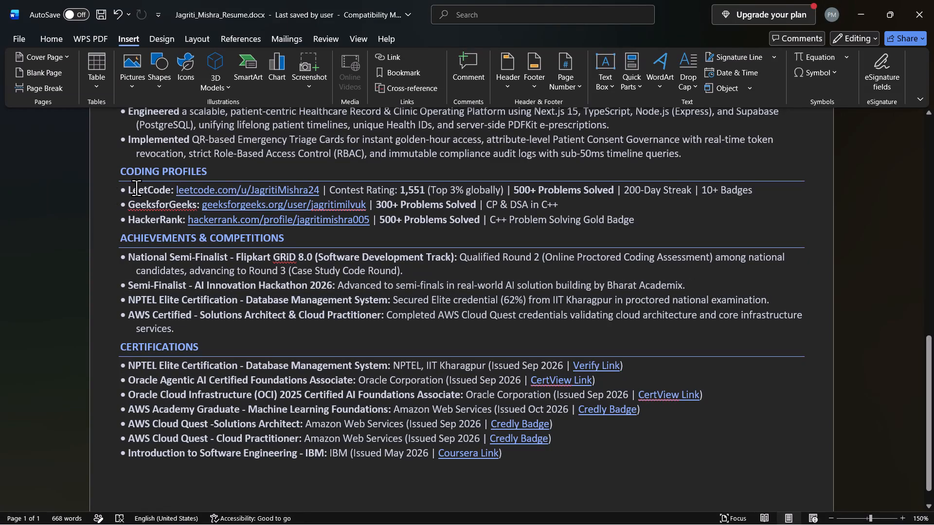
{"action": "left_click", "coordinate": [130, 189]}
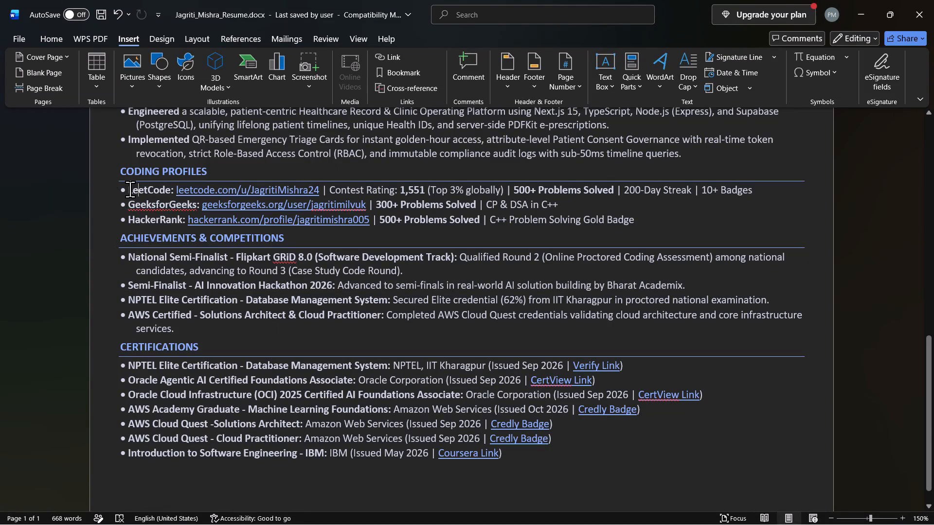
{"action": "left_click", "coordinate": [128, 188]}
{"action": "right_click", "coordinate": [128, 188]}
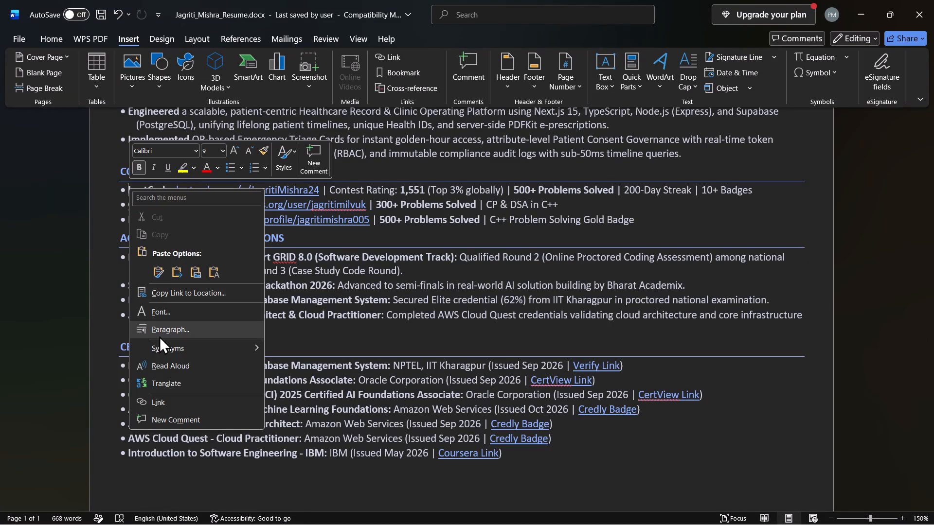
{"action": "left_click", "coordinate": [164, 398]}
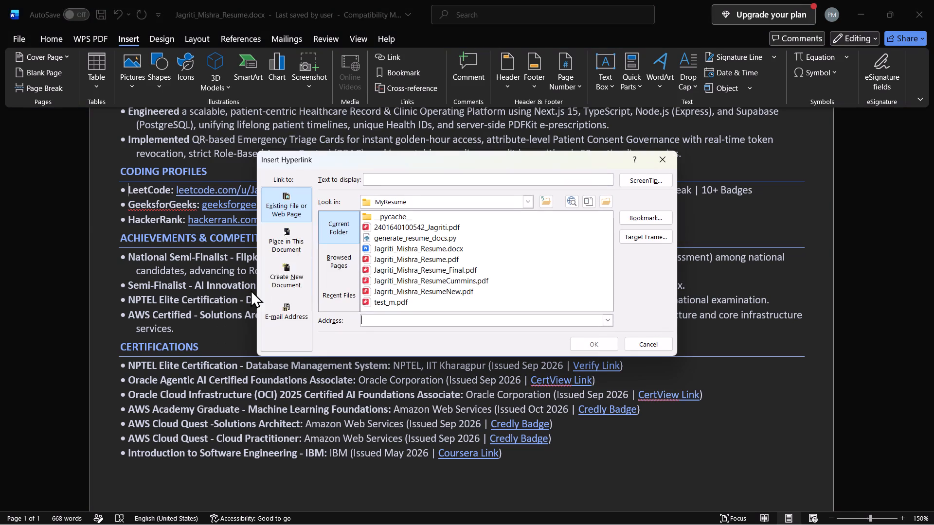
{"action": "left_click", "coordinate": [389, 176]}
{"action": "type", "text": "Leetcode"}
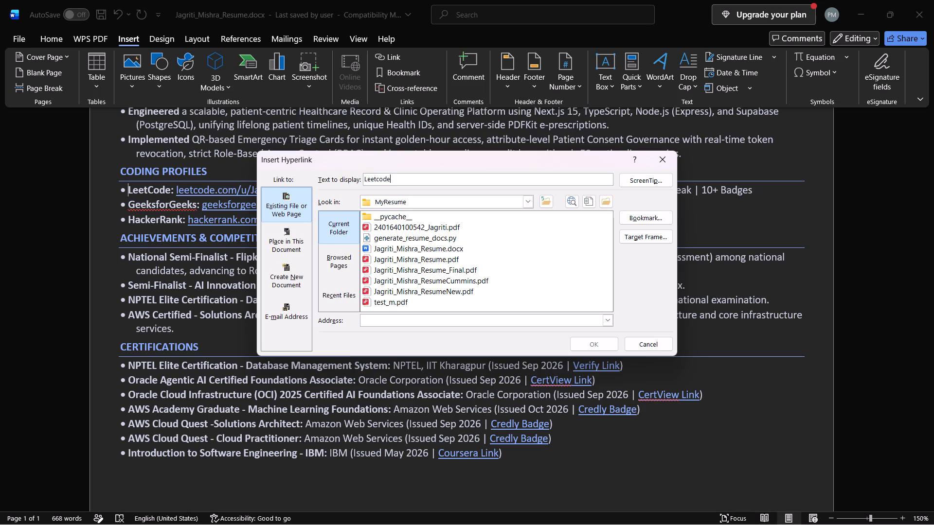
{"action": "key", "text": "BackSpace"}
{"action": "key", "text": "BackSpace"}
{"action": "key", "text": "BackSpace"}
{"action": "key", "text": "BackSpace"}
{"action": "type", "text": "Code"}
Insert the link with the copied LeetCode profile address as its target, removing the stray colon and space at its start.
{"action": "left_click", "coordinate": [457, 320]}
{"action": "key", "text": "ctrl+v"}
{"action": "left_click", "coordinate": [365, 322]}
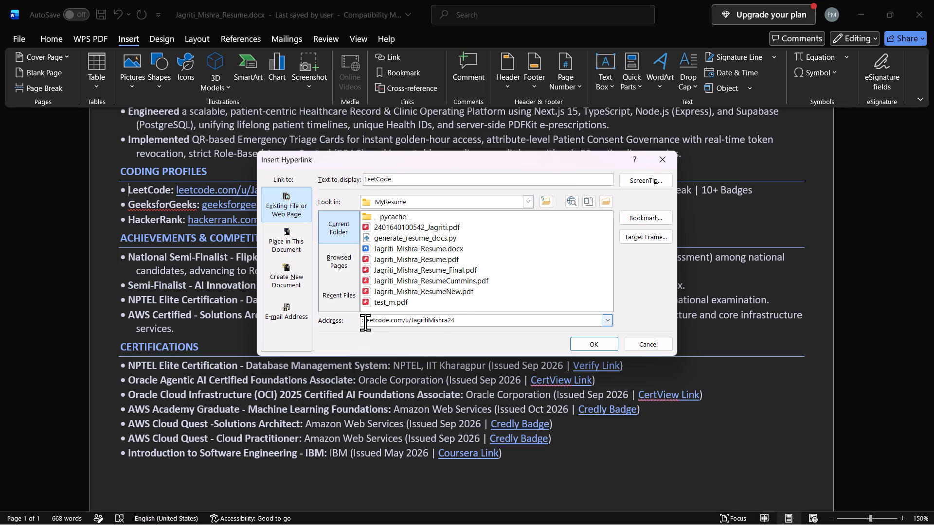
{"action": "key", "text": "BackSpace"}
{"action": "key", "text": "BackSpace"}
{"action": "left_click", "coordinate": [594, 340]}
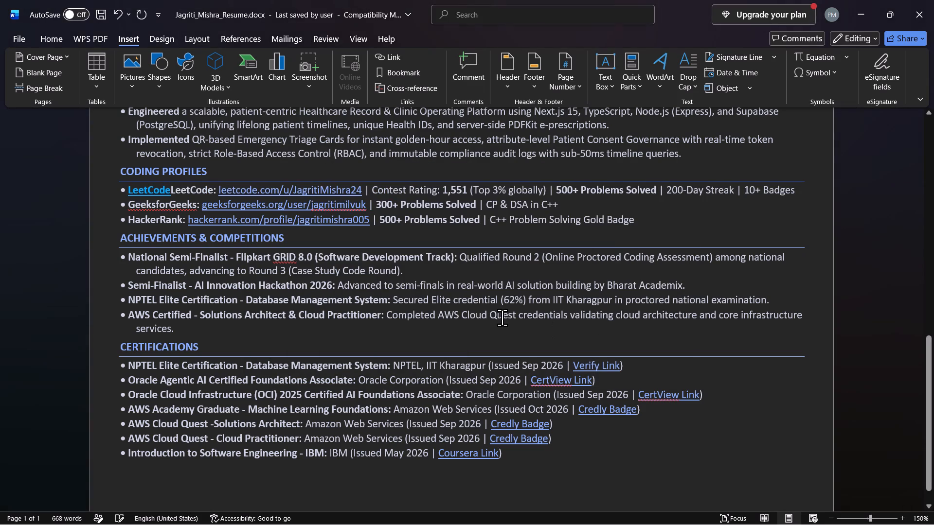
Delete the old unlinked LeetCode label, the visible profile URL and the separator bar before Contest Rating.
{"action": "left_click_drag", "start_coordinate": [171, 189], "coordinate": [213, 190]}
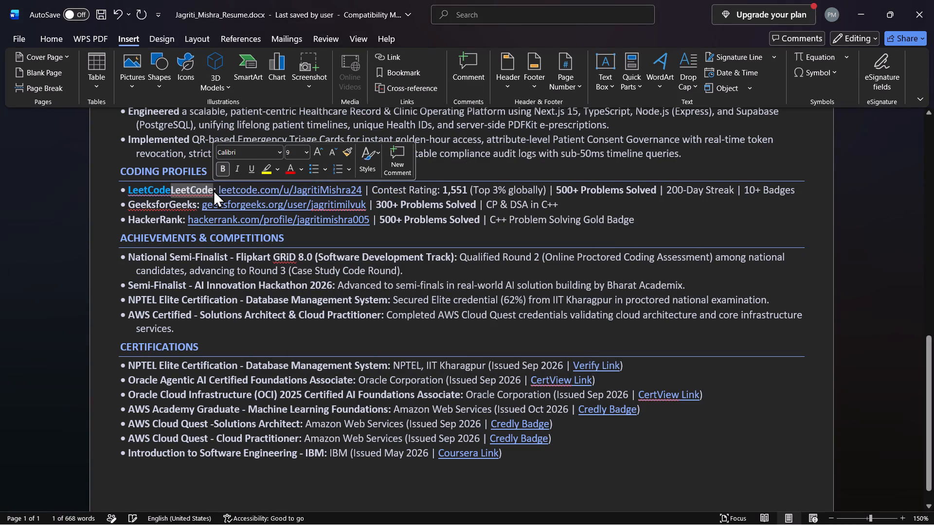
{"action": "key", "text": "BackSpace"}
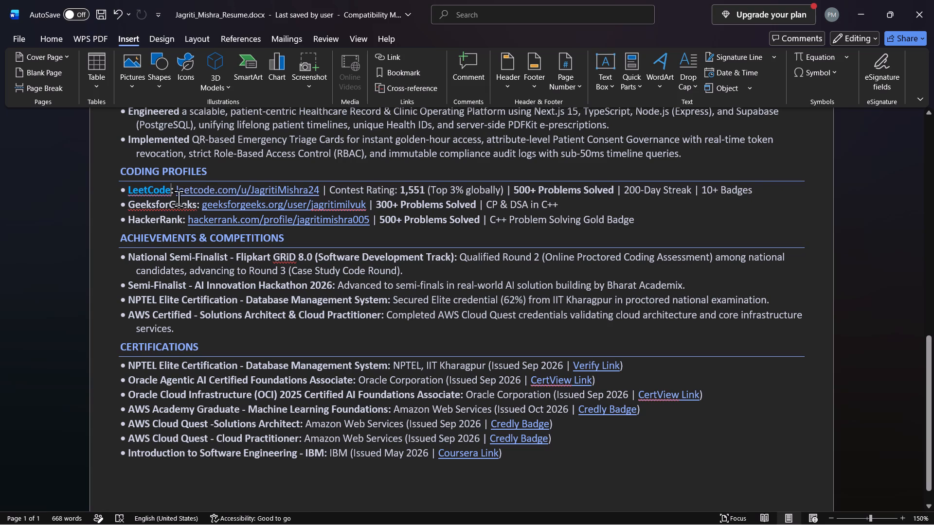
{"action": "left_click_drag", "start_coordinate": [177, 192], "coordinate": [323, 189]}
{"action": "key", "text": "BackSpace"}
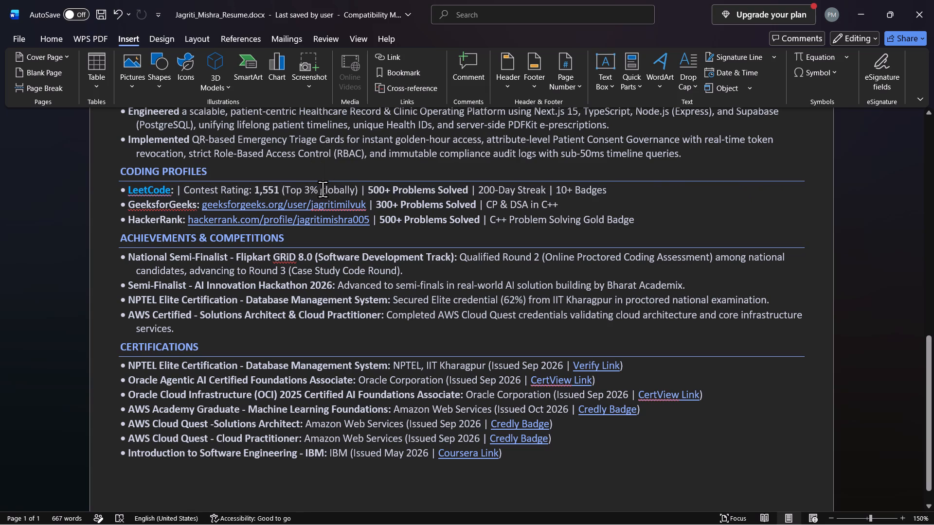
{"action": "key", "text": "Right"}
{"action": "key", "text": "BackSpace"}
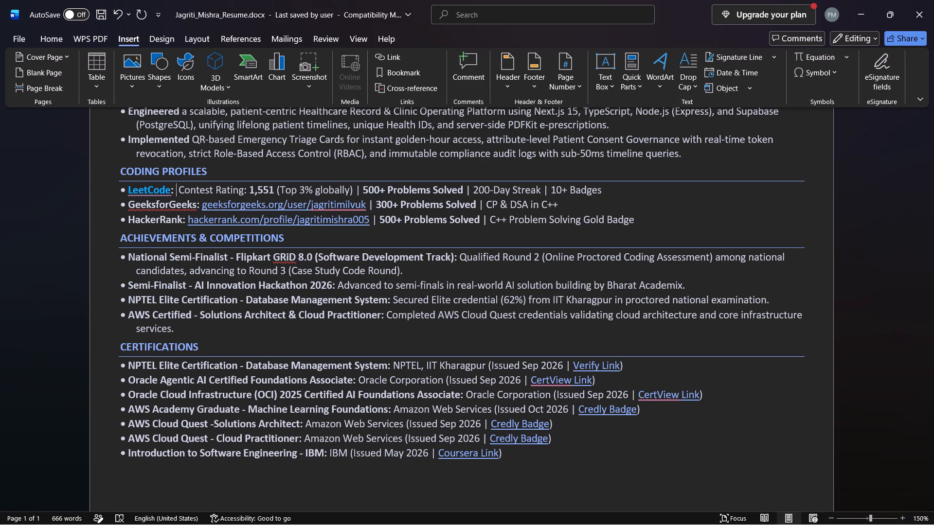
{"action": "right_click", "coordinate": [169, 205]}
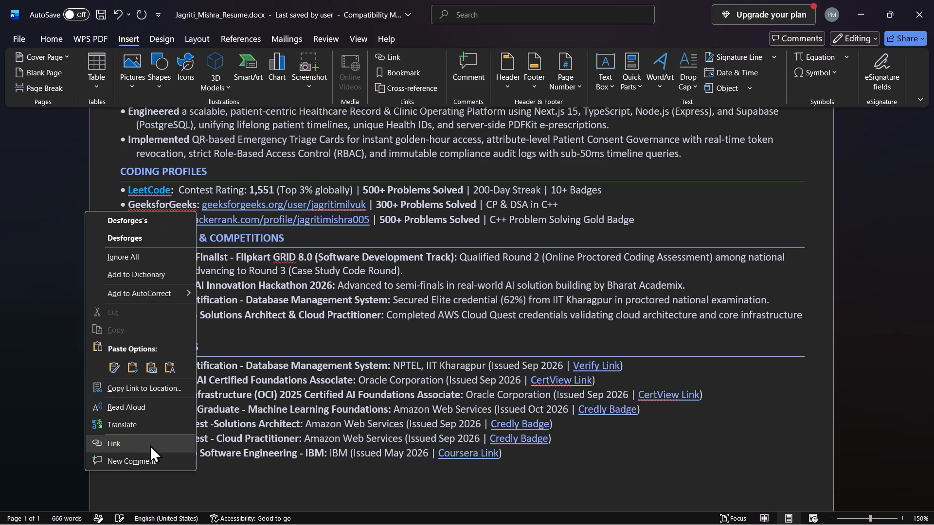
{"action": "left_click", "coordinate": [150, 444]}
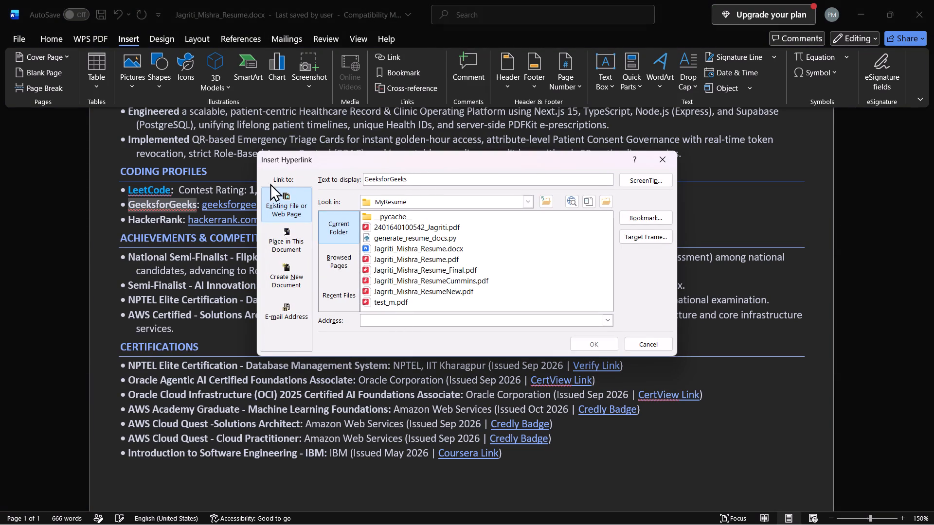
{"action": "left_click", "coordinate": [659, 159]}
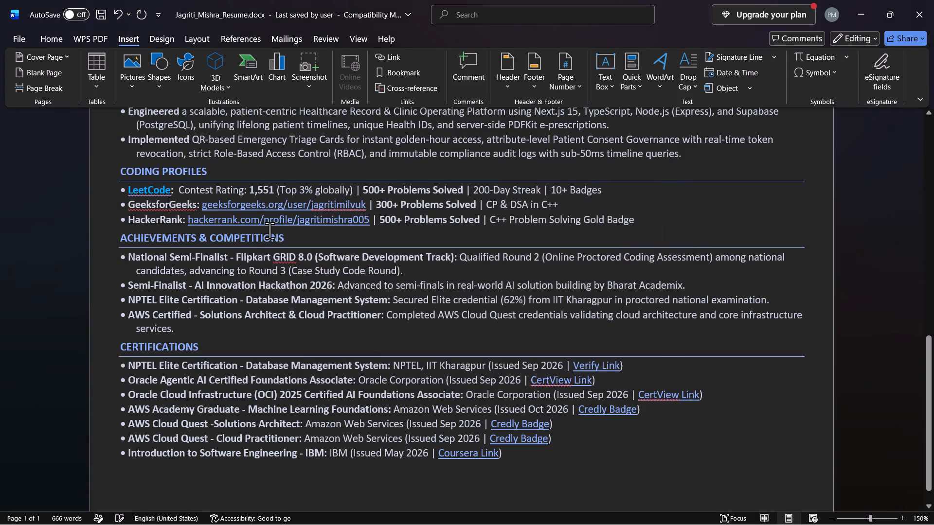
Copy the visible GeeksforGeeks profile address under Coding Profiles and make it the hyperlink target of the GeeksforGeeks label.
{"action": "left_click", "coordinate": [202, 204]}
{"action": "left_click_drag", "start_coordinate": [202, 204], "coordinate": [324, 206]}
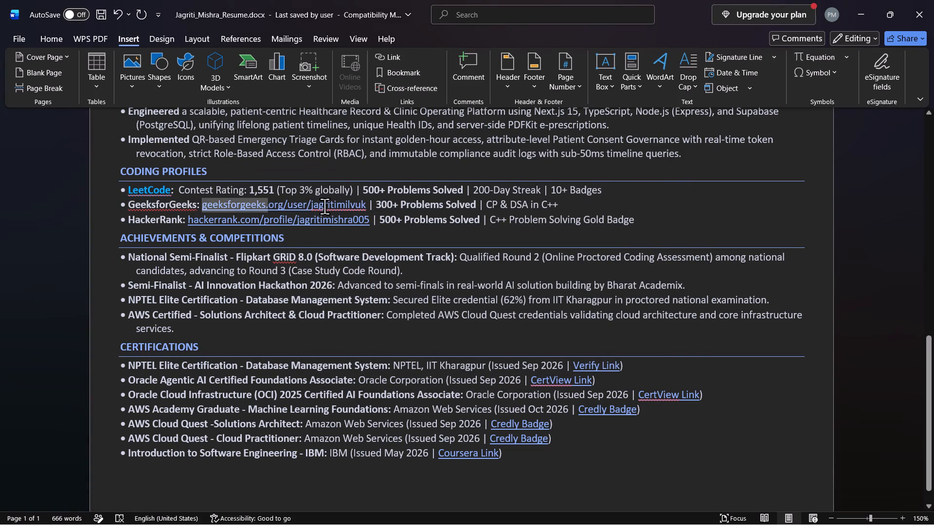
{"action": "left_click_drag", "start_coordinate": [324, 206], "coordinate": [367, 206]}
{"action": "key", "text": "ctrl+c"}
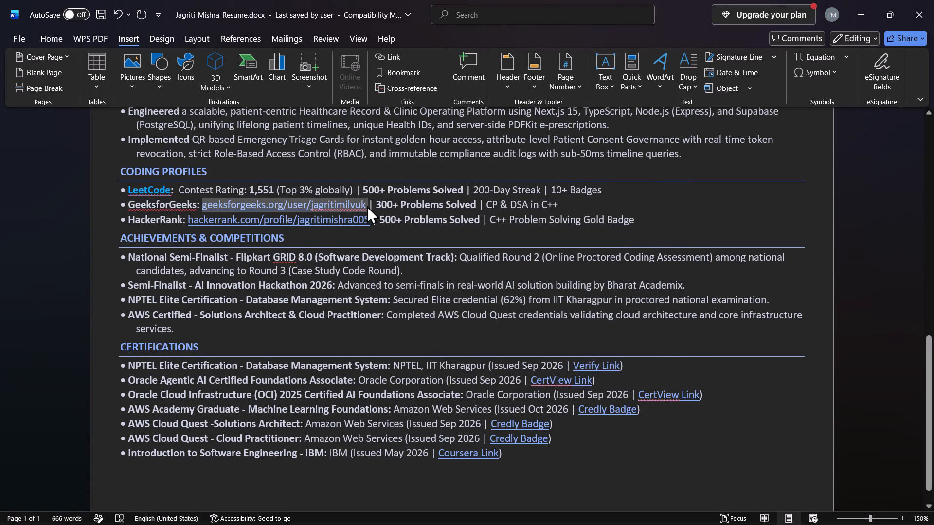
{"action": "right_click", "coordinate": [144, 210]}
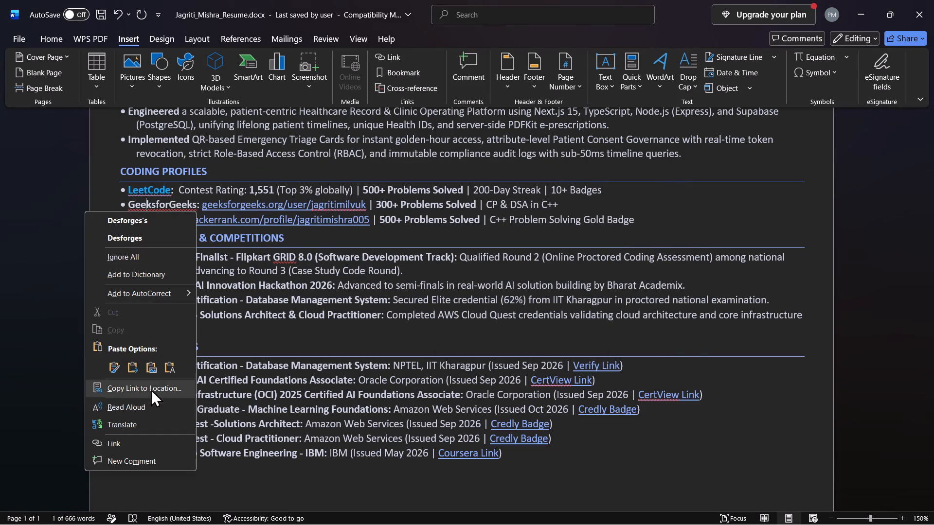
{"action": "left_click", "coordinate": [153, 446]}
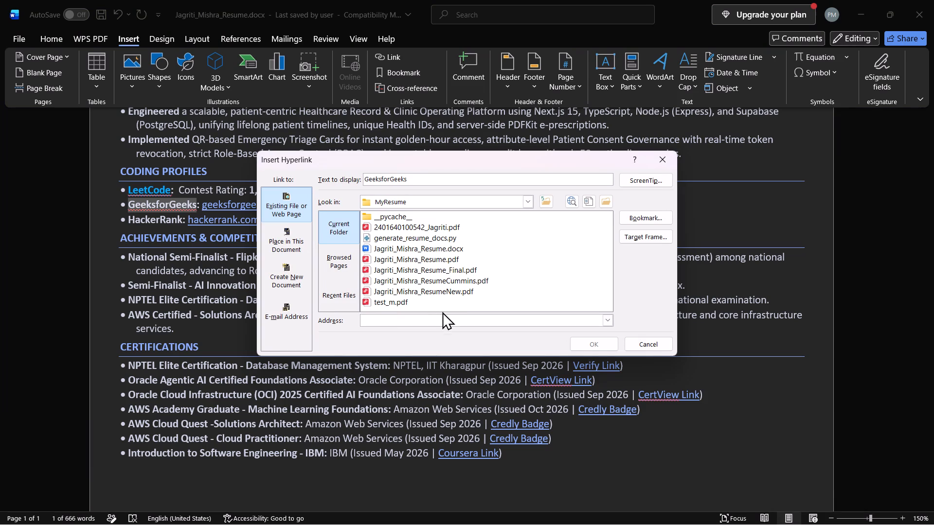
{"action": "left_click", "coordinate": [442, 313]}
{"action": "key", "text": "ctrl+v"}
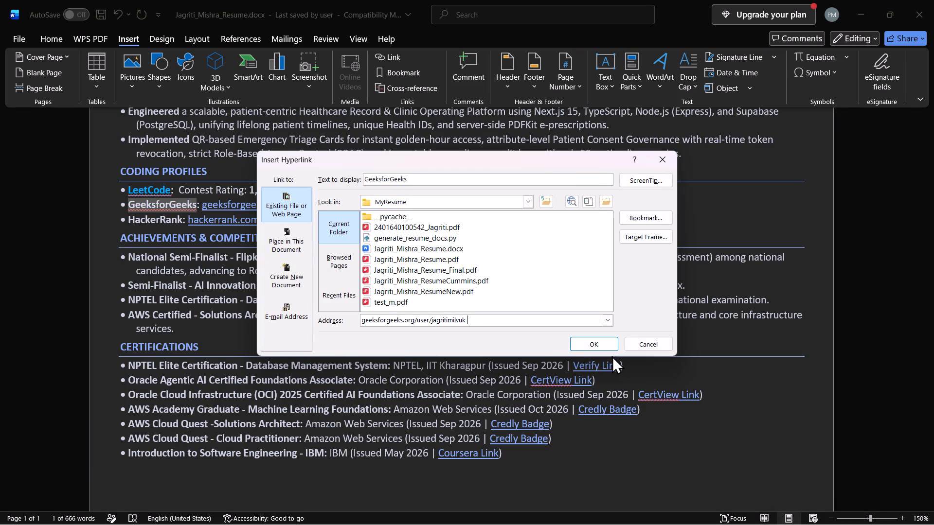
{"action": "left_click", "coordinate": [601, 344]}
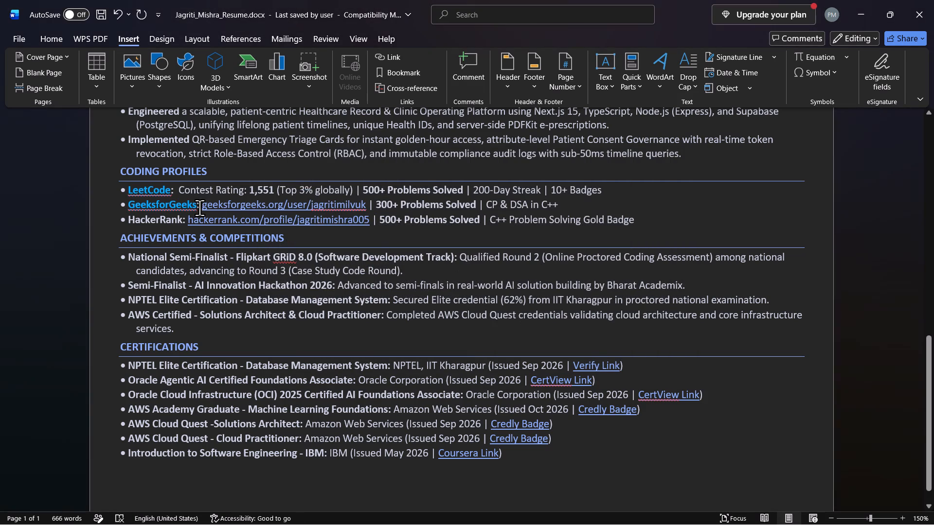
Delete the visible profile URL and the separator bar before 300+ Problems Solved on the GeeksforGeeks line.
{"action": "left_click_drag", "start_coordinate": [201, 207], "coordinate": [368, 206]}
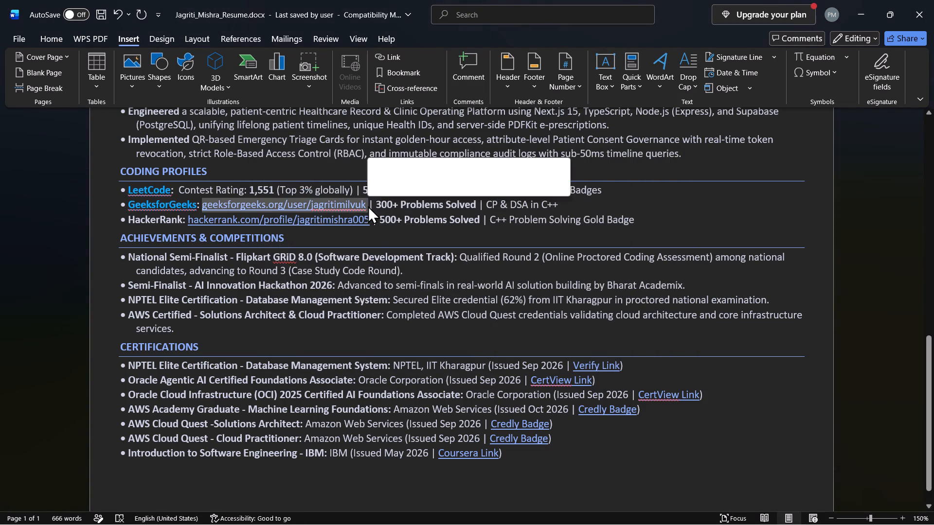
{"action": "key", "text": "BackSpace"}
{"action": "key", "text": "Right"}
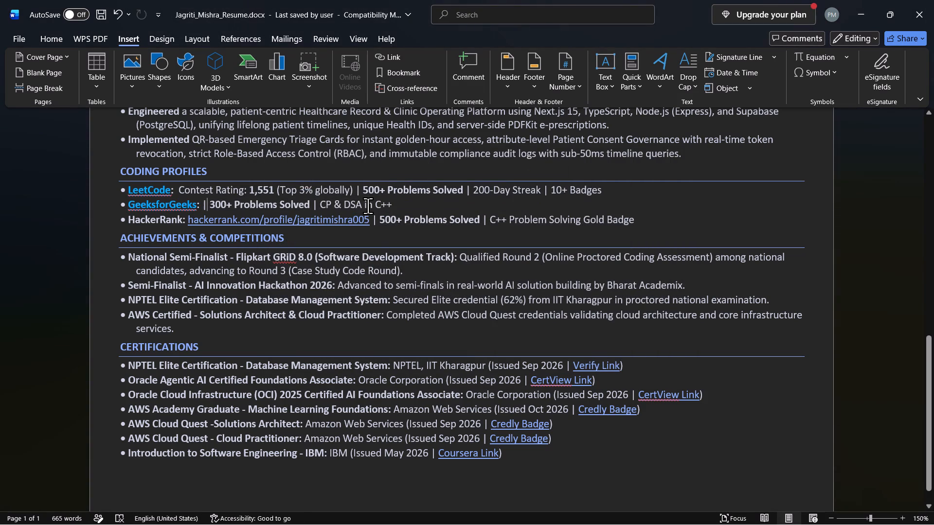
{"action": "key", "text": "BackSpace"}
{"action": "key", "text": "BackSpace"}
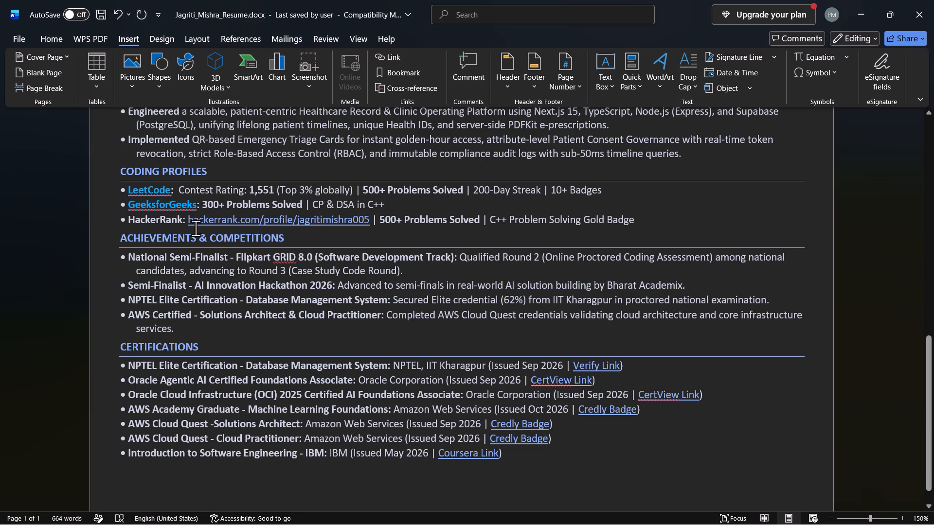
Copy the HackerRank profile address, and delete it from its line along with the separator bar before 500+ Problems Solved.
{"action": "left_click_drag", "start_coordinate": [189, 223], "coordinate": [395, 219]}
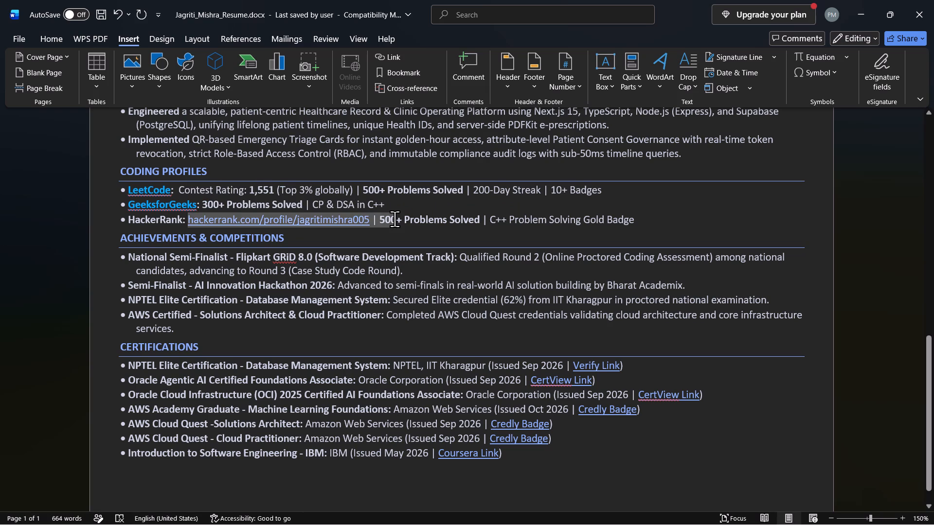
{"action": "left_click_drag", "start_coordinate": [395, 219], "coordinate": [372, 219]}
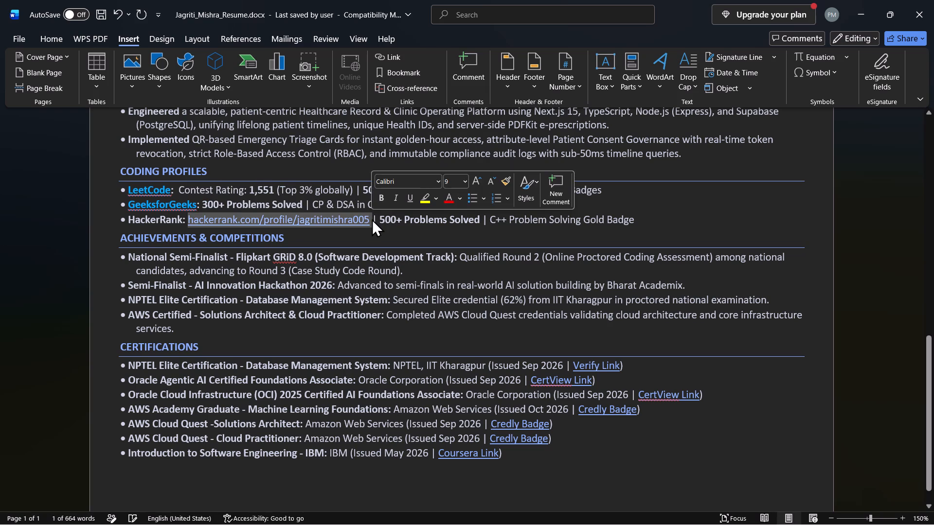
{"action": "key", "text": "ctrl+c"}
{"action": "key", "text": "BackSpace"}
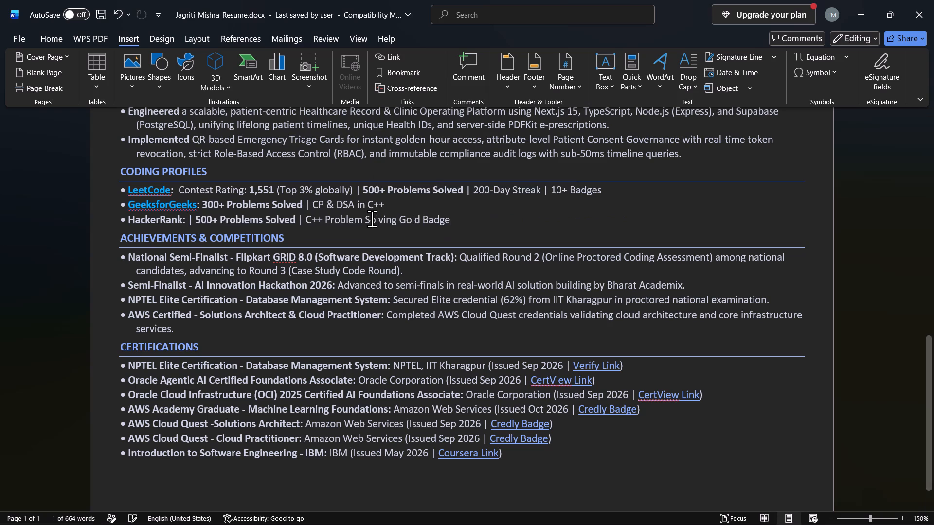
{"action": "left_click", "coordinate": [191, 223]}
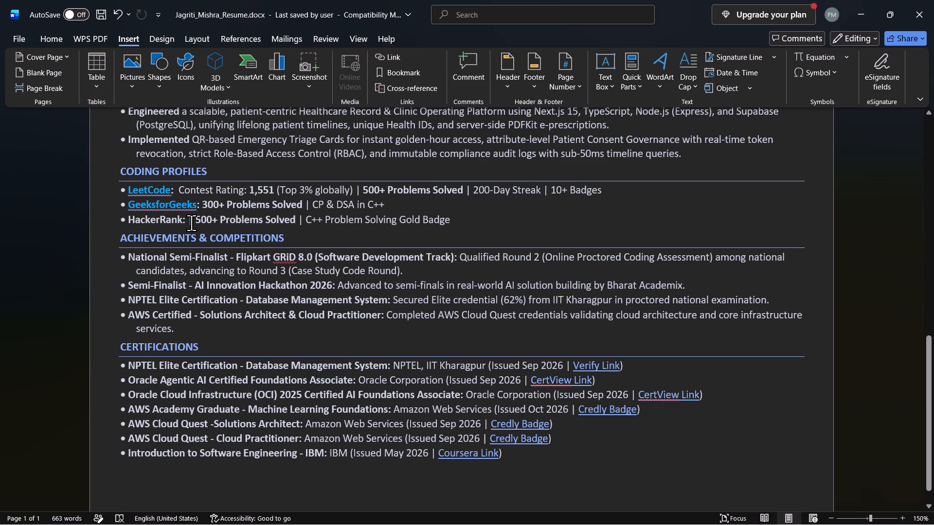
{"action": "key", "text": "BackSpace"}
{"action": "key", "text": "BackSpace"}
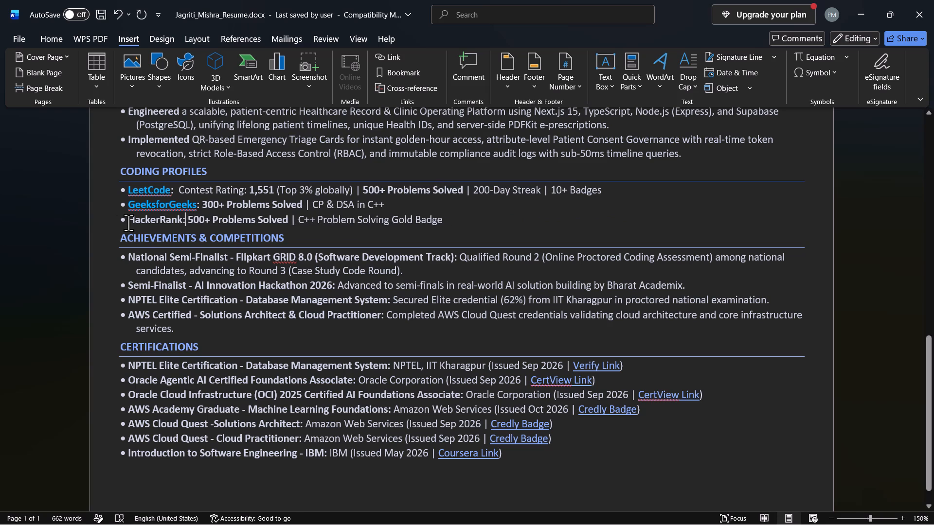
Hyperlink the HackerRank label under Coding Profiles, without its colon, to the copied HackerRank profile address.
{"action": "left_click_drag", "start_coordinate": [128, 223], "coordinate": [181, 219]}
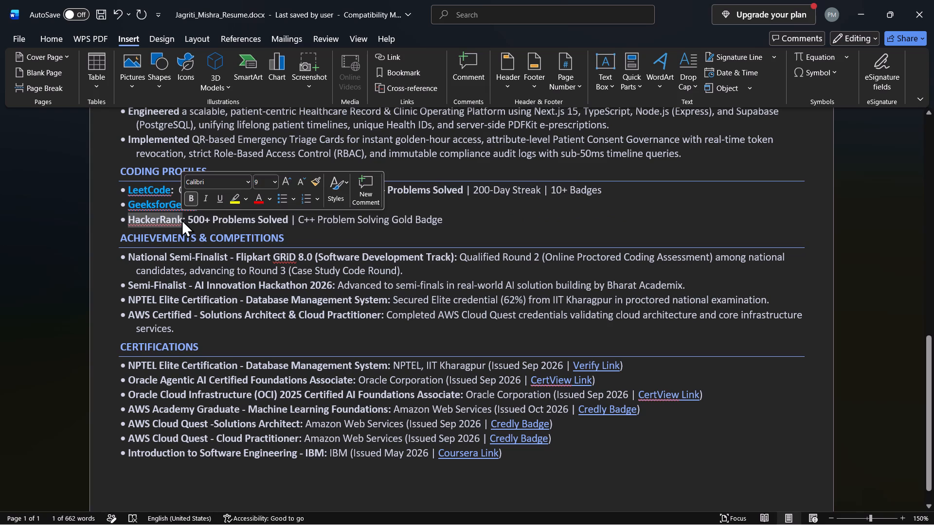
{"action": "right_click", "coordinate": [178, 220]}
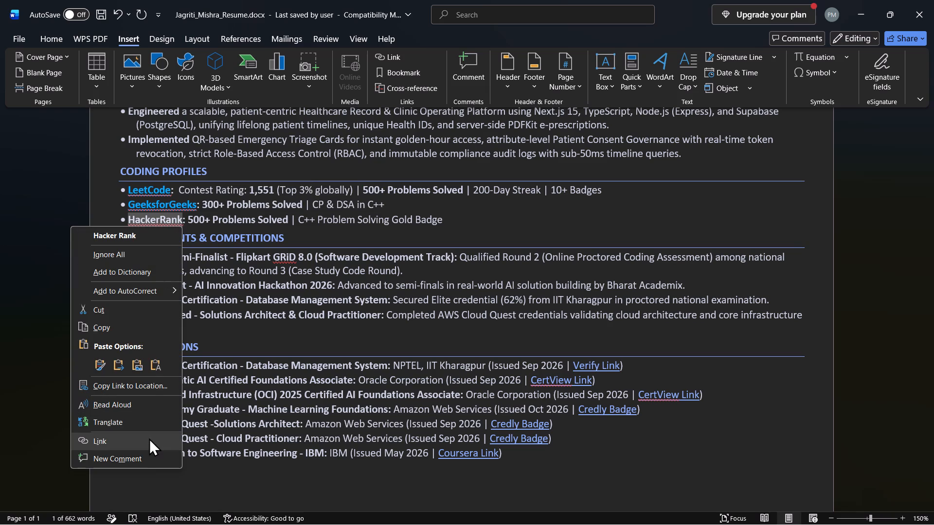
{"action": "left_click", "coordinate": [149, 438]}
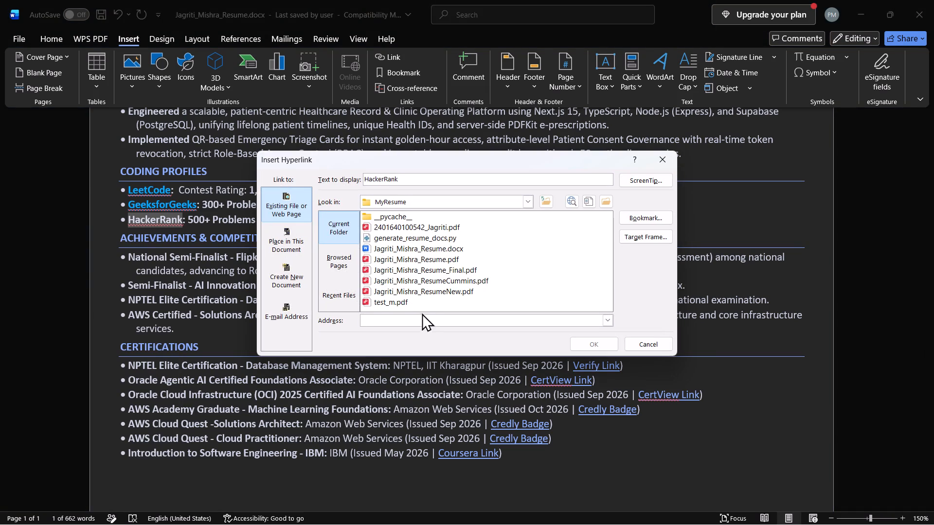
{"action": "left_click", "coordinate": [424, 318]}
{"action": "key", "text": "ctrl+v"}
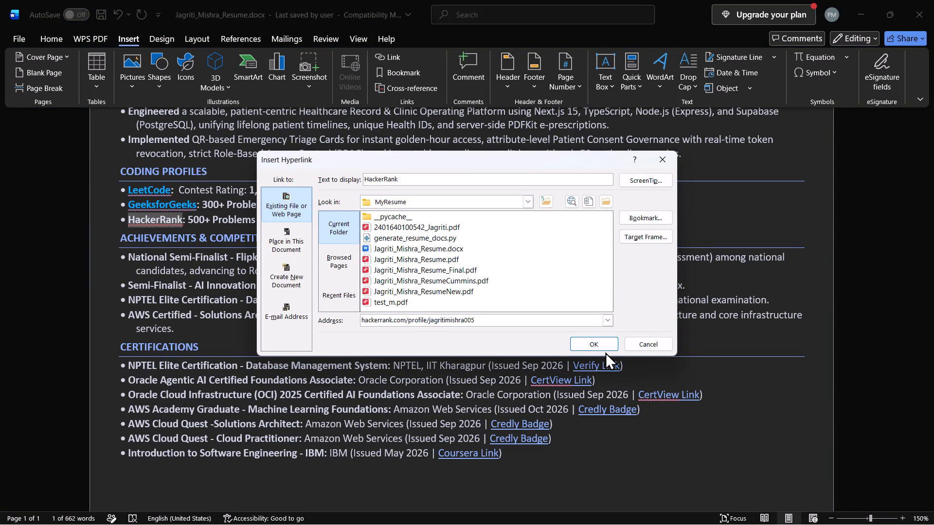
{"action": "left_click", "coordinate": [602, 344]}
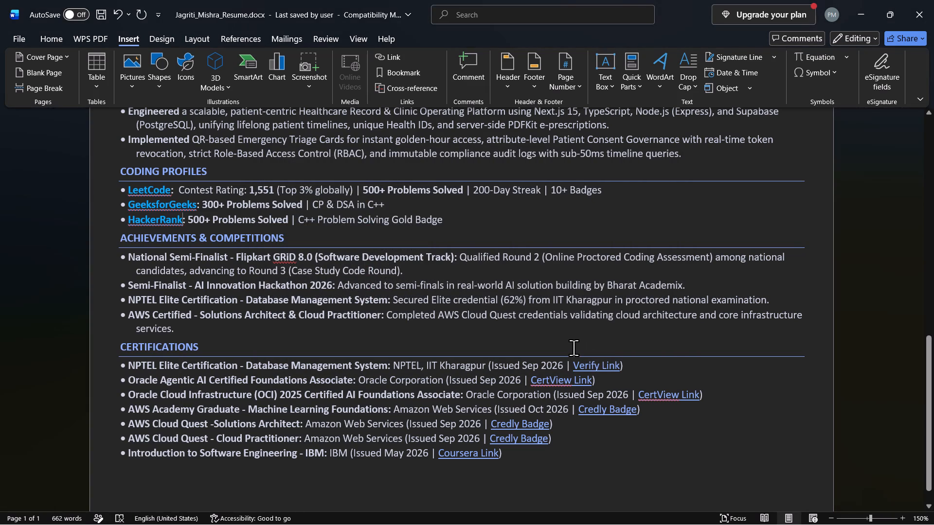
{"action": "left_click", "coordinate": [574, 348]}
Replace the long dashes with plain hyphens in the RideFlow and HealthMesh project titles under Technical Projects.
{"action": "scroll", "coordinate": [574, 348], "scroll_direction": "up", "scroll_amount": 1}
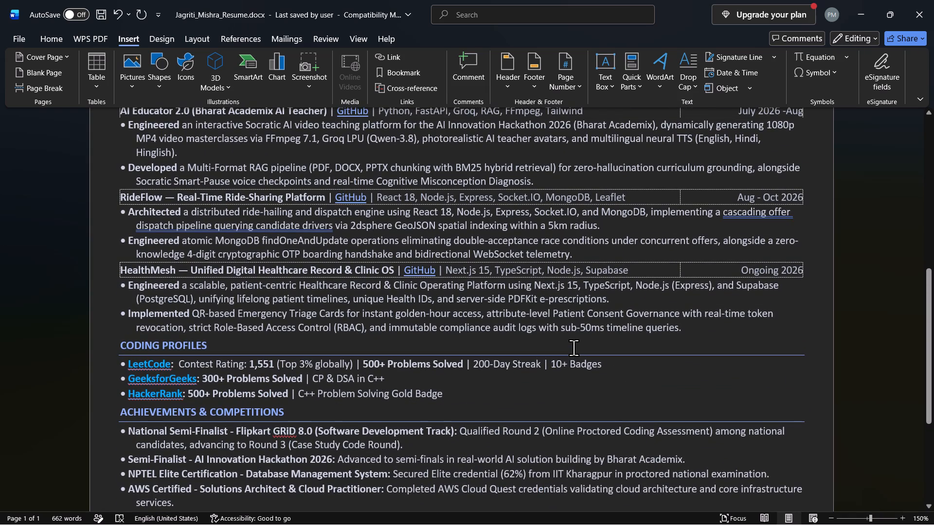
{"action": "scroll", "coordinate": [574, 348], "scroll_direction": "up", "scroll_amount": 1}
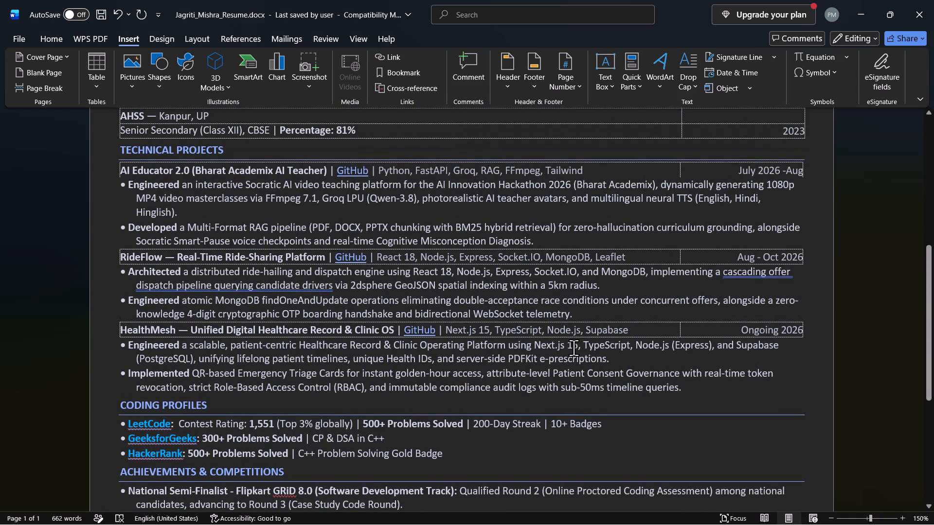
{"action": "scroll", "coordinate": [574, 348], "scroll_direction": "up", "scroll_amount": 1}
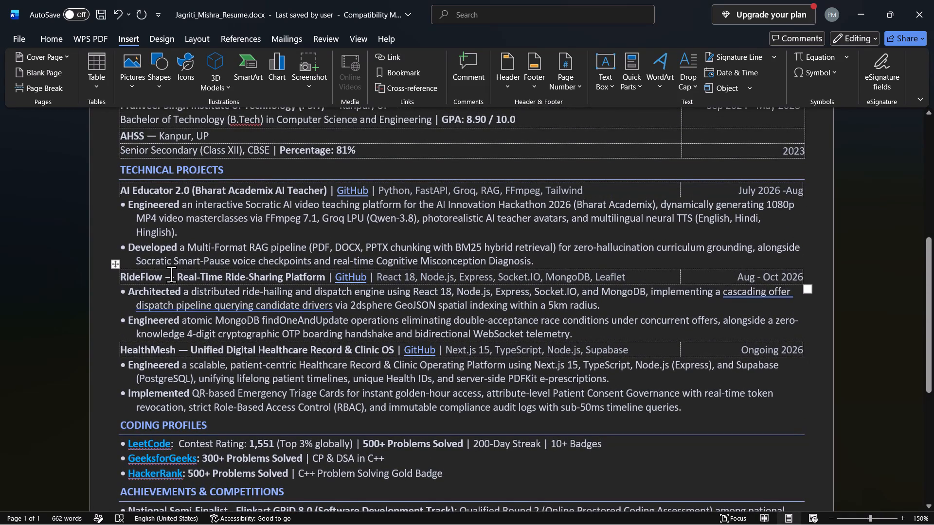
{"action": "left_click", "coordinate": [174, 277]}
{"action": "key", "text": "BackSpace"}
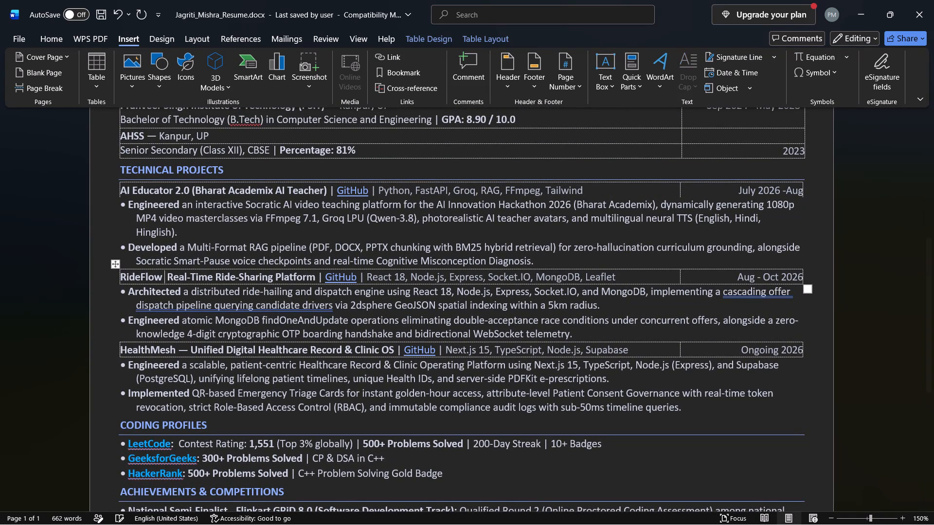
{"action": "key", "text": "minus"}
{"action": "left_click", "coordinate": [188, 348]}
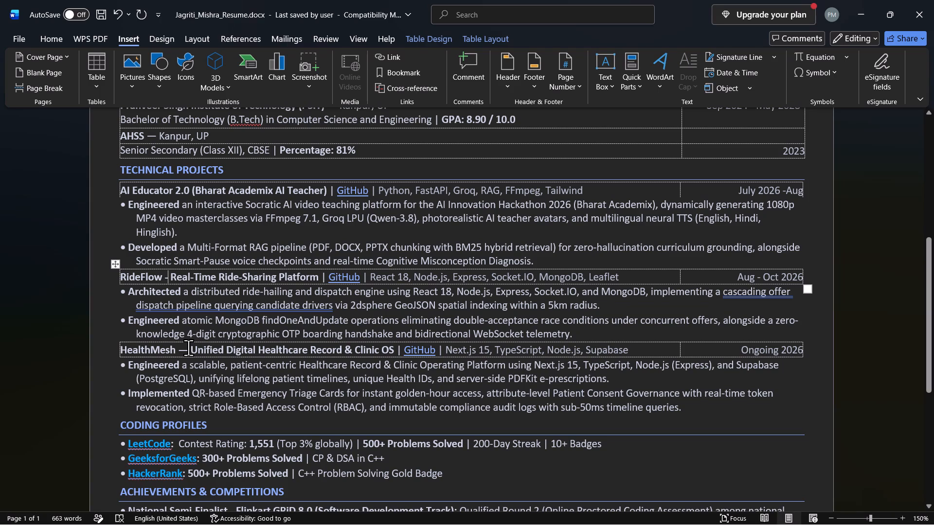
{"action": "key", "text": "BackSpace"}
{"action": "key", "text": "minus"}
Replace the long dashes before Kanpur, UP with spaced hyphens in the PSIT and AHSS entries under Education.
{"action": "scroll", "coordinate": [234, 385], "scroll_direction": "up", "scroll_amount": 1}
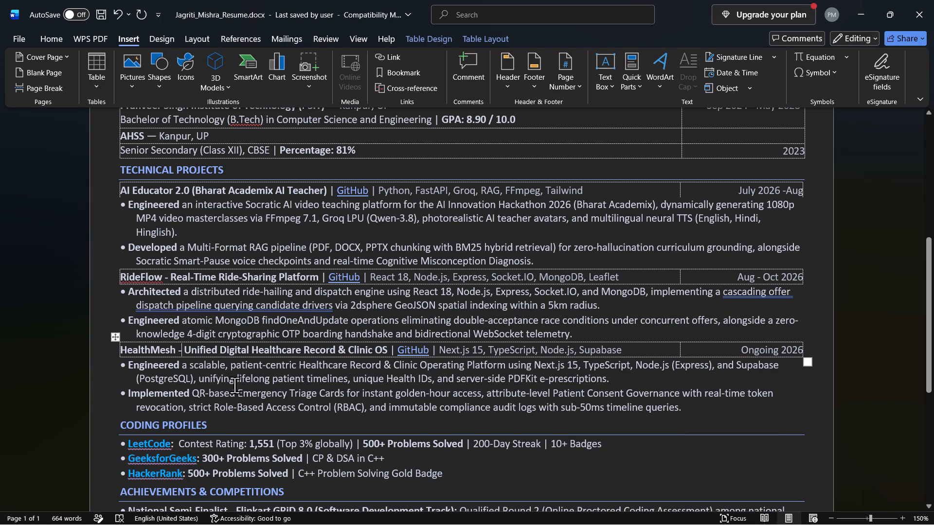
{"action": "scroll", "coordinate": [234, 385], "scroll_direction": "up", "scroll_amount": 1}
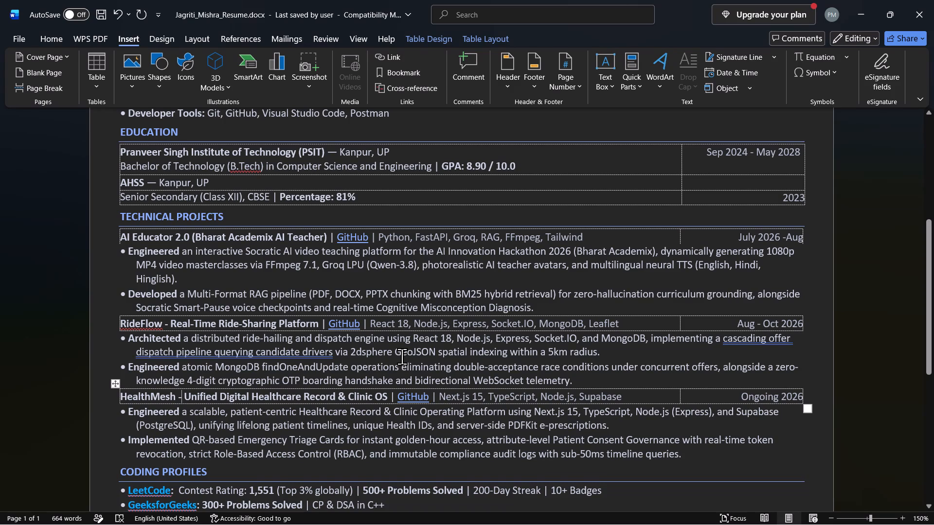
{"action": "scroll", "coordinate": [402, 356], "scroll_direction": "up", "scroll_amount": 1}
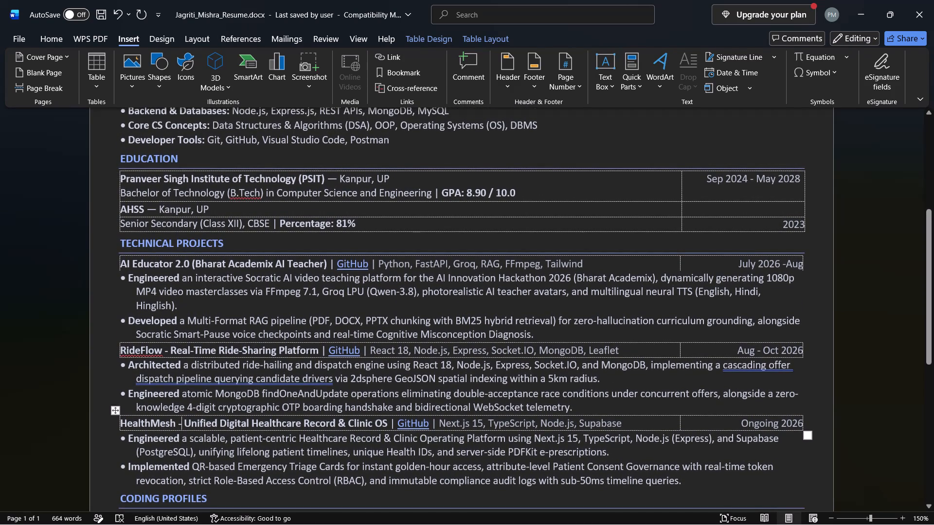
{"action": "scroll", "coordinate": [402, 356], "scroll_direction": "up", "scroll_amount": 4}
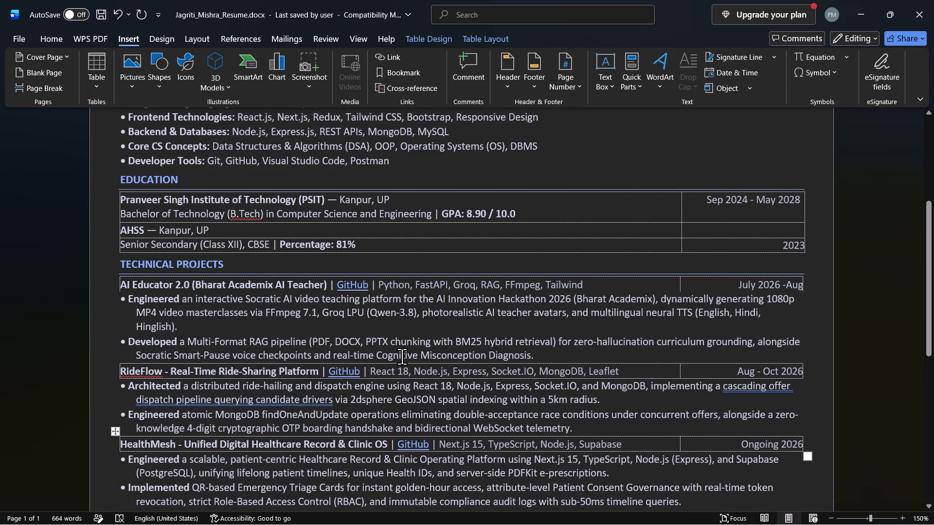
{"action": "scroll", "coordinate": [402, 356], "scroll_direction": "up", "scroll_amount": 1}
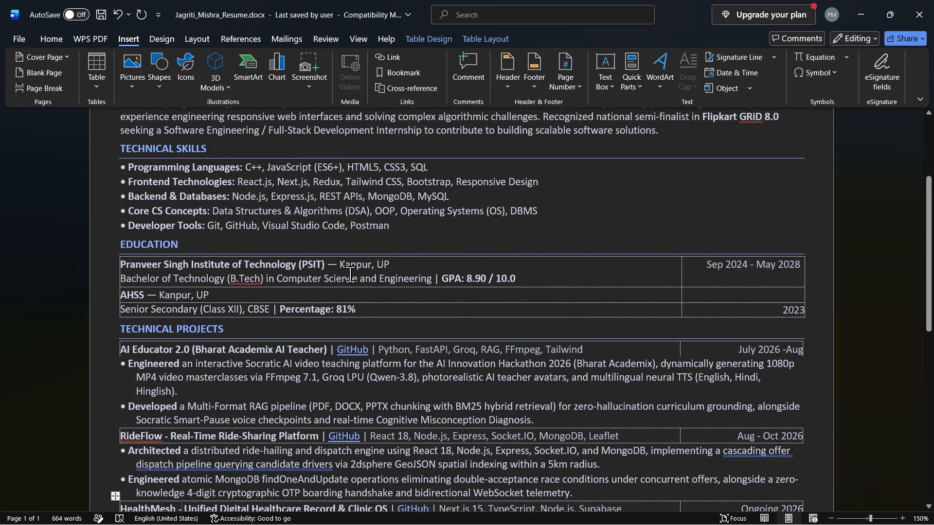
{"action": "left_click", "coordinate": [336, 266]}
{"action": "key", "text": "BackSpace"}
{"action": "key", "text": "minus"}
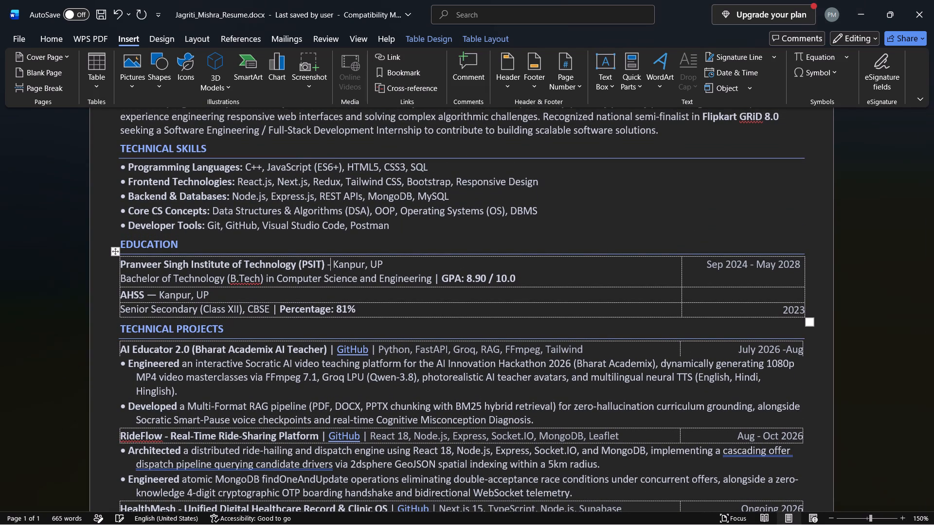
{"action": "left_click", "coordinate": [158, 297]}
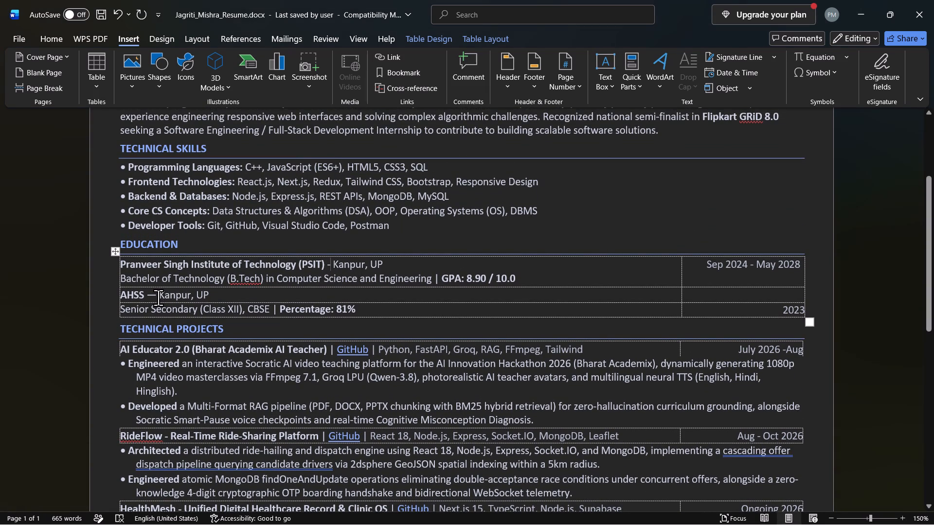
{"action": "key", "text": "BackSpace"}
{"action": "key", "text": "minus"}
{"action": "key", "text": "BackSpace"}
{"action": "key", "text": "BackSpace"}
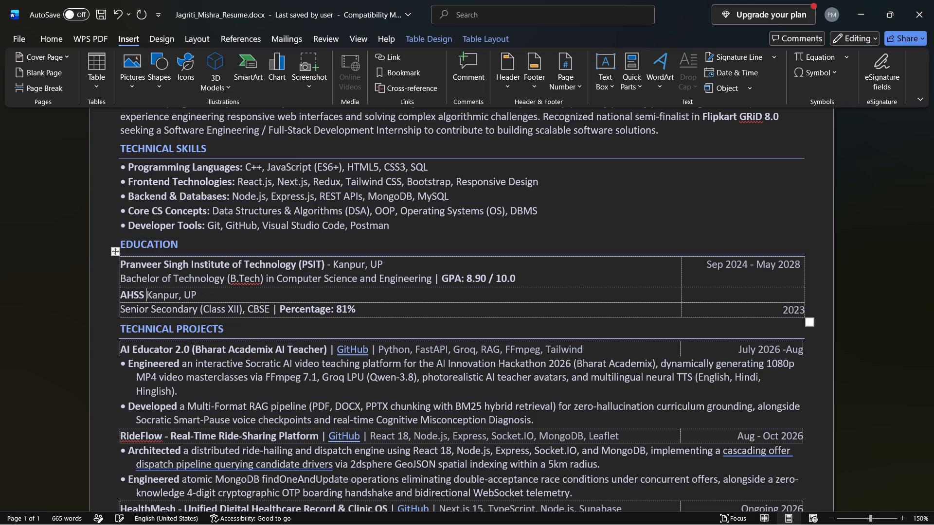
{"action": "key", "text": "minus"}
{"action": "key", "text": "space"}
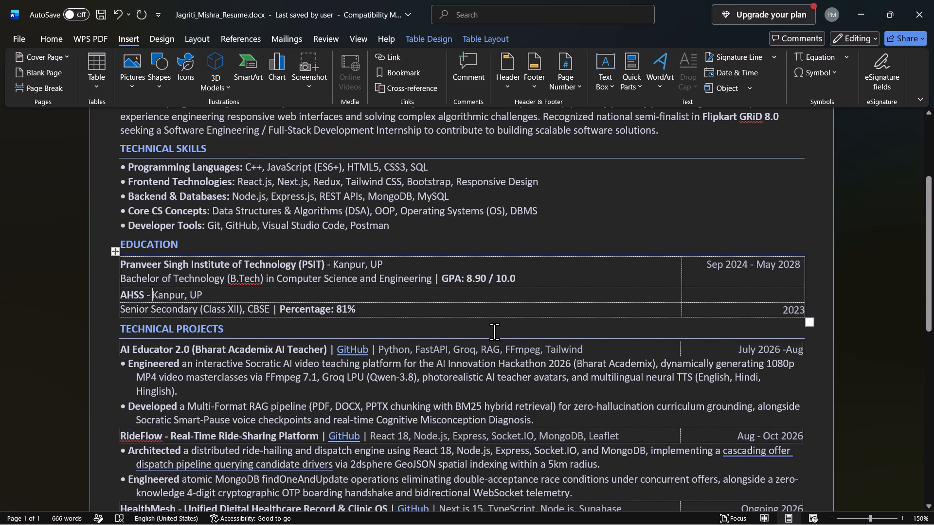
{"action": "scroll", "coordinate": [494, 332], "scroll_direction": "up", "scroll_amount": 1}
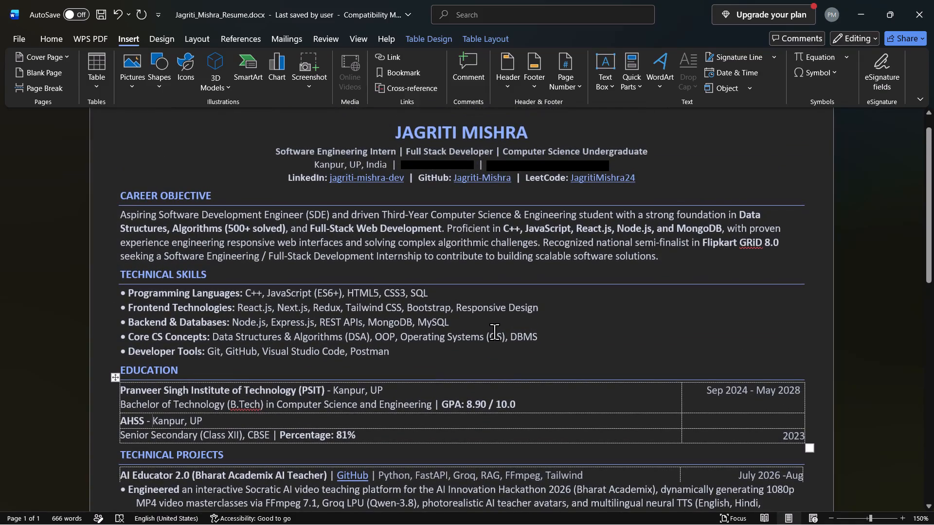
Review the whole edited resume, from Technical Skills through Certifications, for its links and hyphens.
{"action": "scroll", "coordinate": [494, 332], "scroll_direction": "down", "scroll_amount": 2}
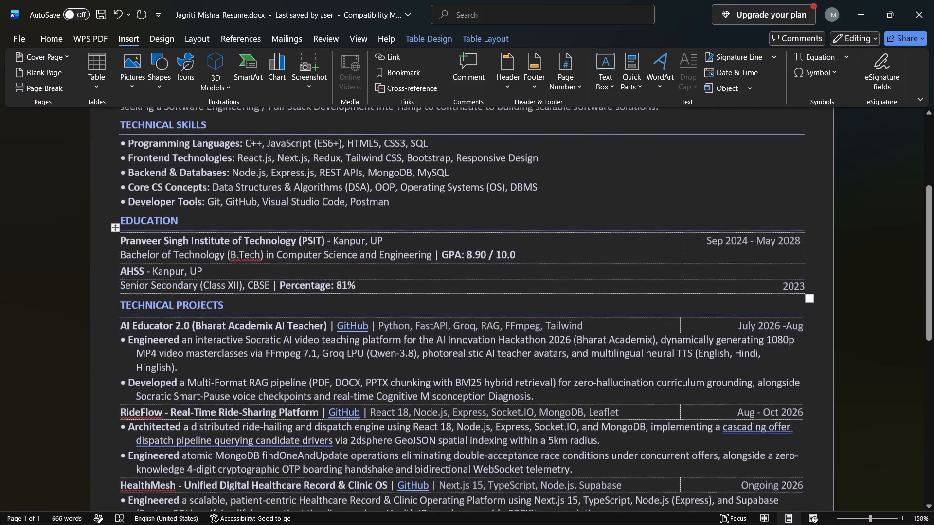
{"action": "scroll", "coordinate": [494, 332], "scroll_direction": "down", "scroll_amount": 3}
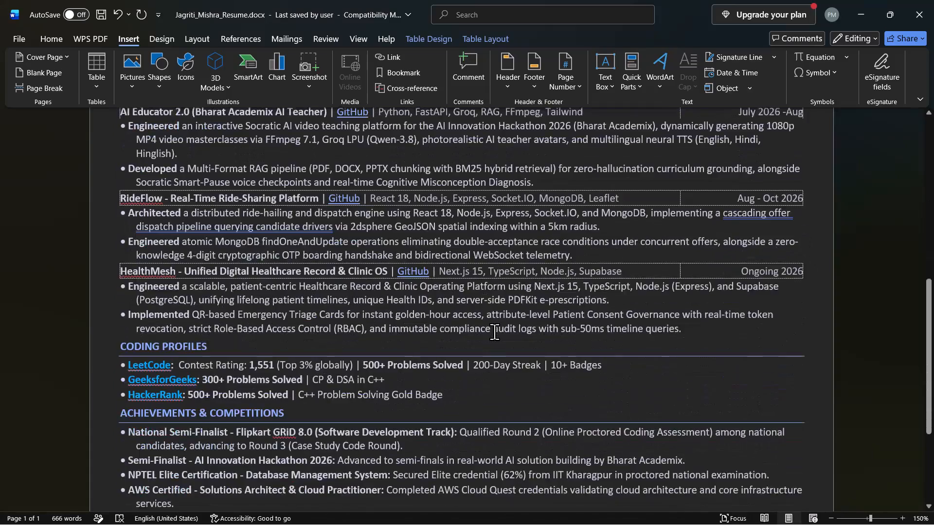
{"action": "scroll", "coordinate": [494, 332], "scroll_direction": "up", "scroll_amount": 1}
{"action": "scroll", "coordinate": [494, 332], "scroll_direction": "right", "scroll_amount": 1}
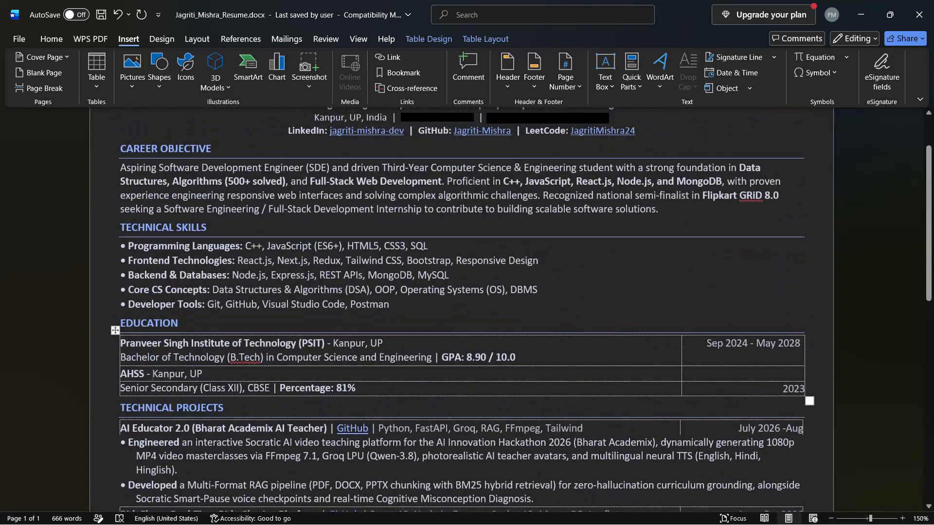
{"action": "scroll", "coordinate": [494, 332], "scroll_direction": "down", "scroll_amount": 1}
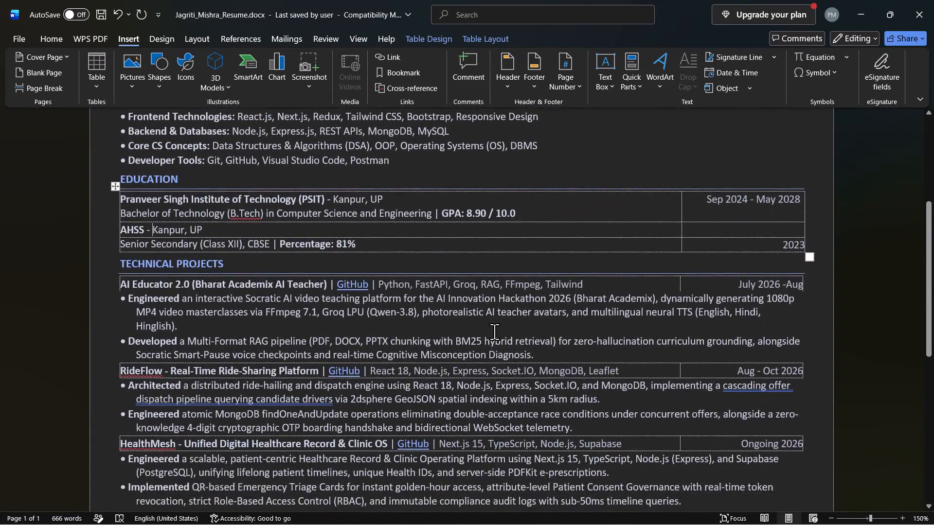
{"action": "scroll", "coordinate": [494, 332], "scroll_direction": "down", "scroll_amount": 2}
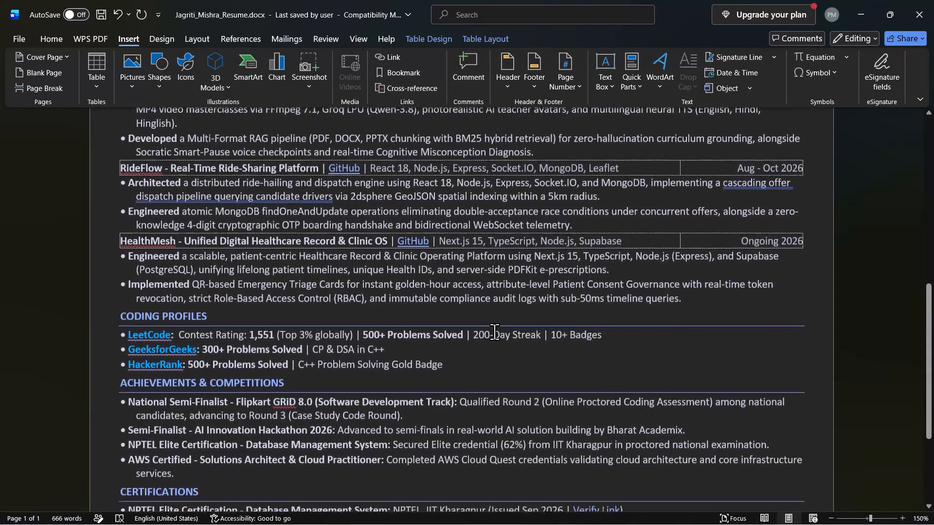
{"action": "scroll", "coordinate": [494, 332], "scroll_direction": "down", "scroll_amount": 2}
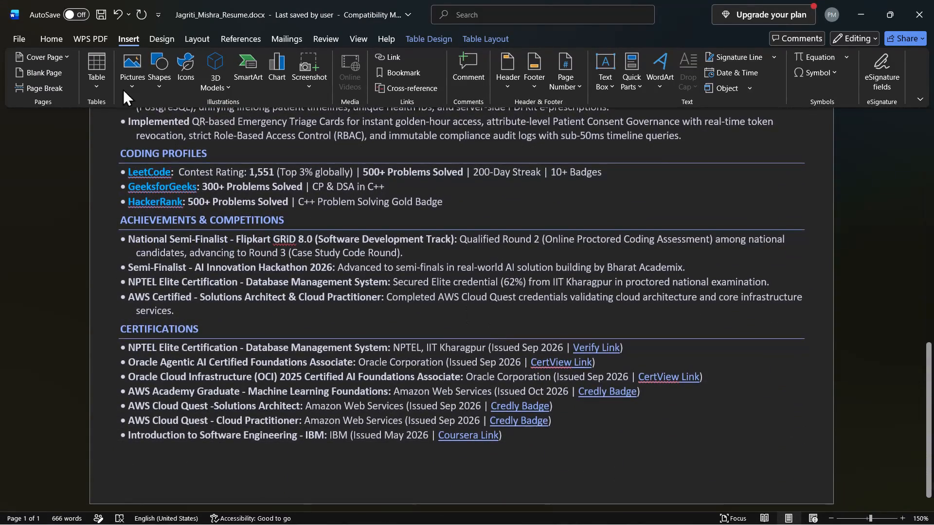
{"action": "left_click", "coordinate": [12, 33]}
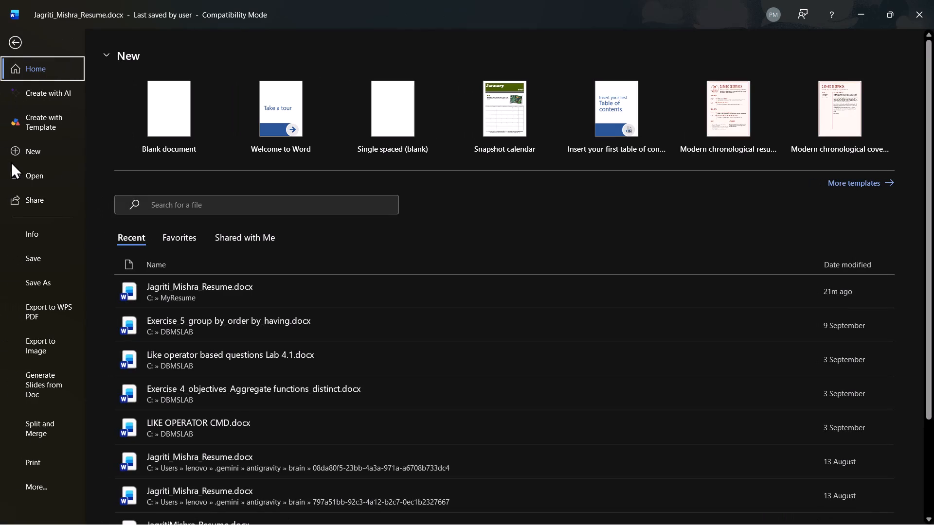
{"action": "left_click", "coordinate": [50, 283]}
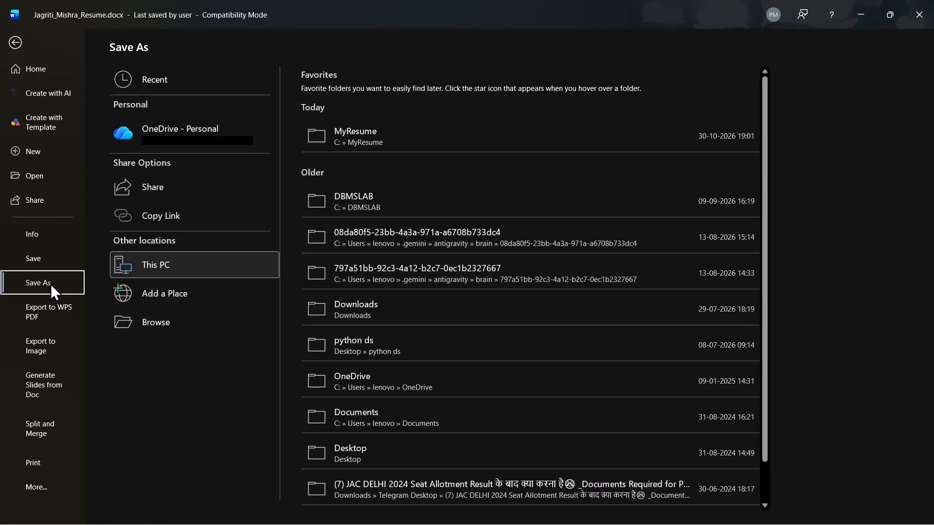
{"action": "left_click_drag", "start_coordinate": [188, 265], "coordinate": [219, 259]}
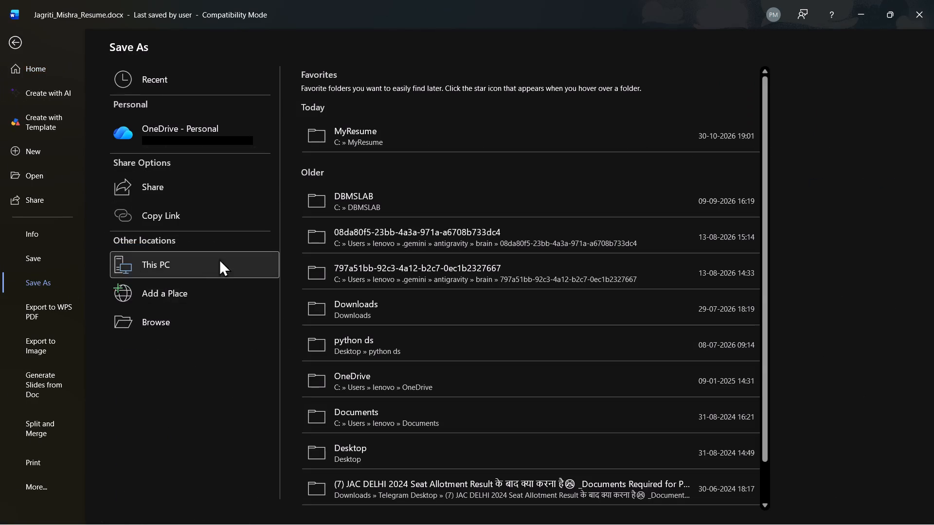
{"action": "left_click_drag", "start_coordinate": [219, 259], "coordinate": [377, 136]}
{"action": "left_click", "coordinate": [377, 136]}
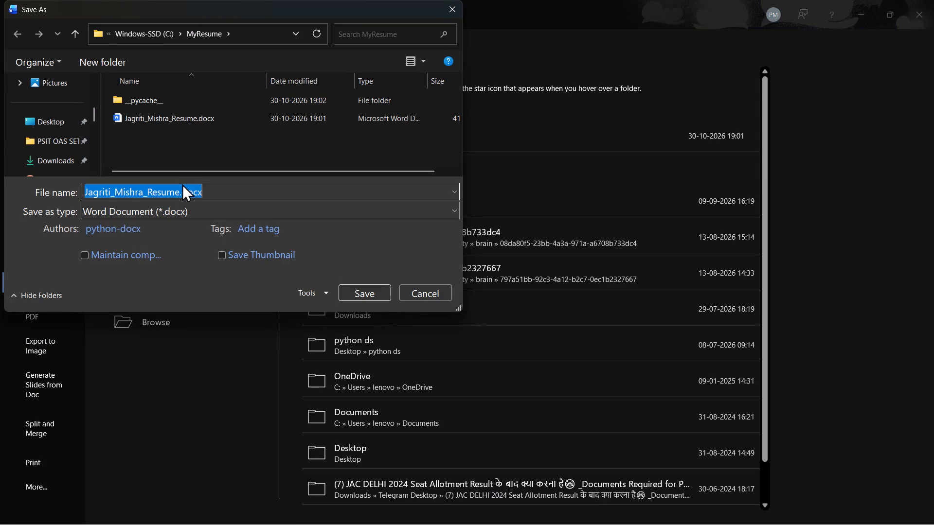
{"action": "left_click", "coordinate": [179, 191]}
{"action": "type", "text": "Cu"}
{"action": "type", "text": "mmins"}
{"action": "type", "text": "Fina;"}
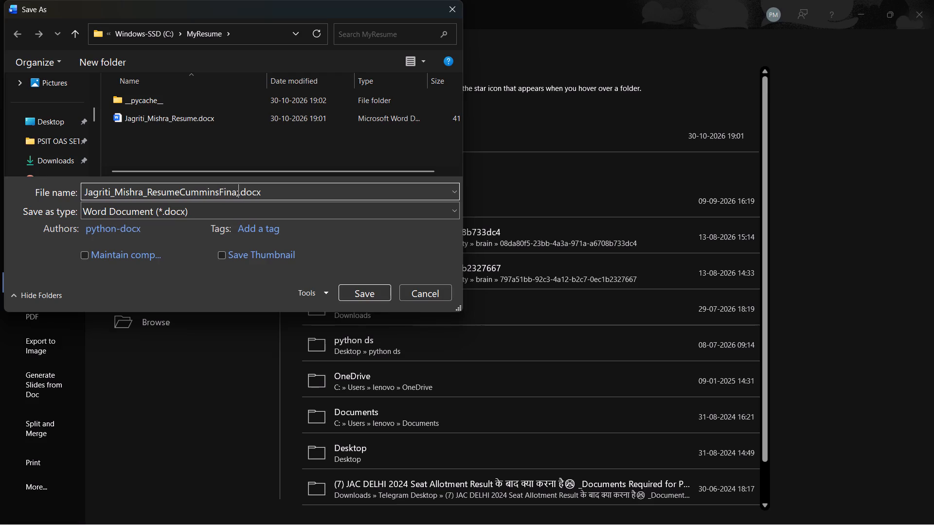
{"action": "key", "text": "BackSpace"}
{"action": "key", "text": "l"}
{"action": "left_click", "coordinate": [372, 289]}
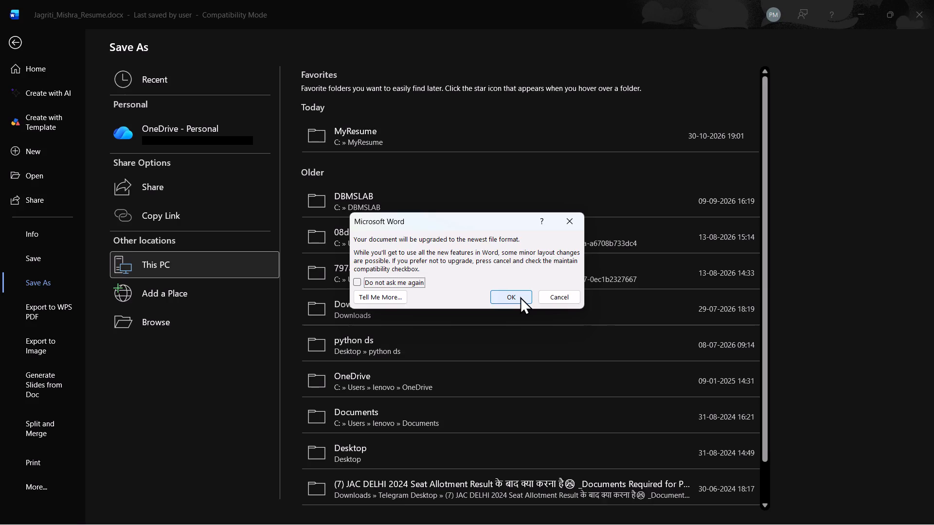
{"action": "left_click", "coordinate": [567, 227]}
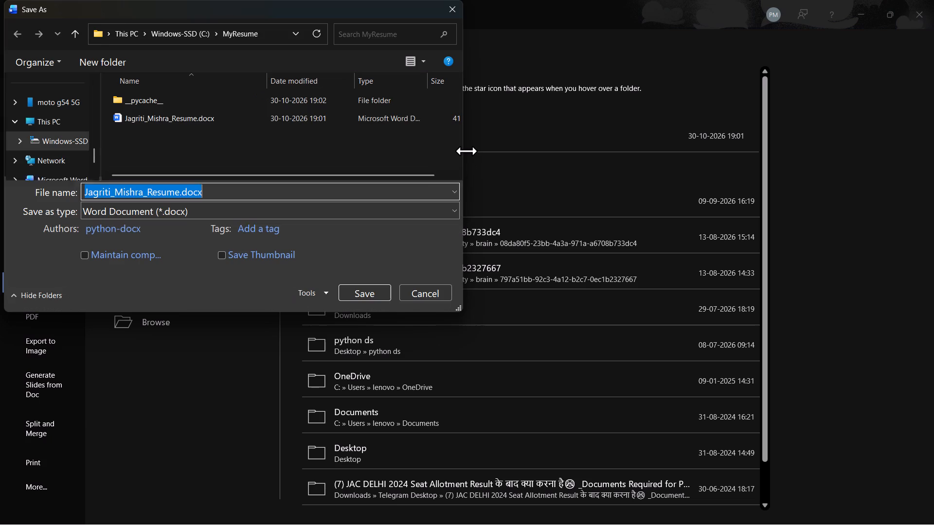
Save the resume as a PDF in the MyResume folder, adding Final right after Resume in the file name.
{"action": "left_click", "coordinate": [179, 191]}
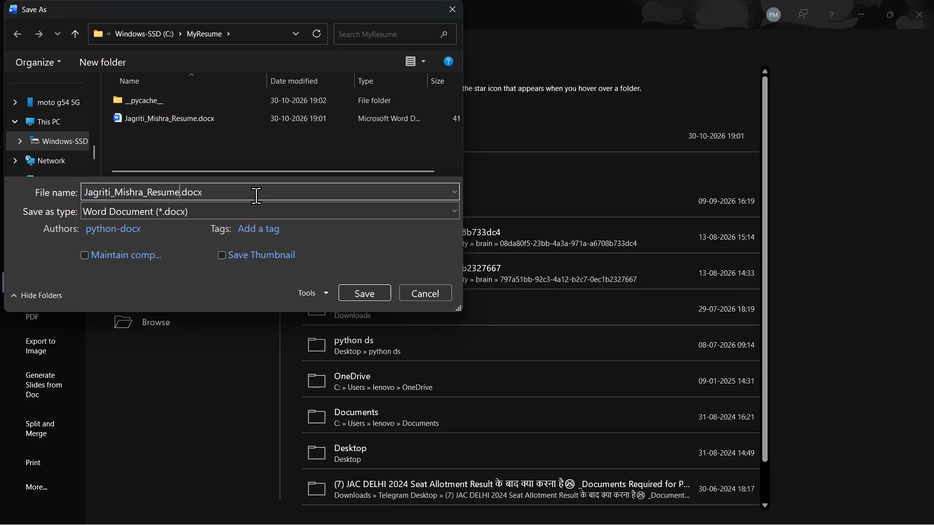
{"action": "type", "text": "Final"}
{"action": "left_click", "coordinate": [228, 205]}
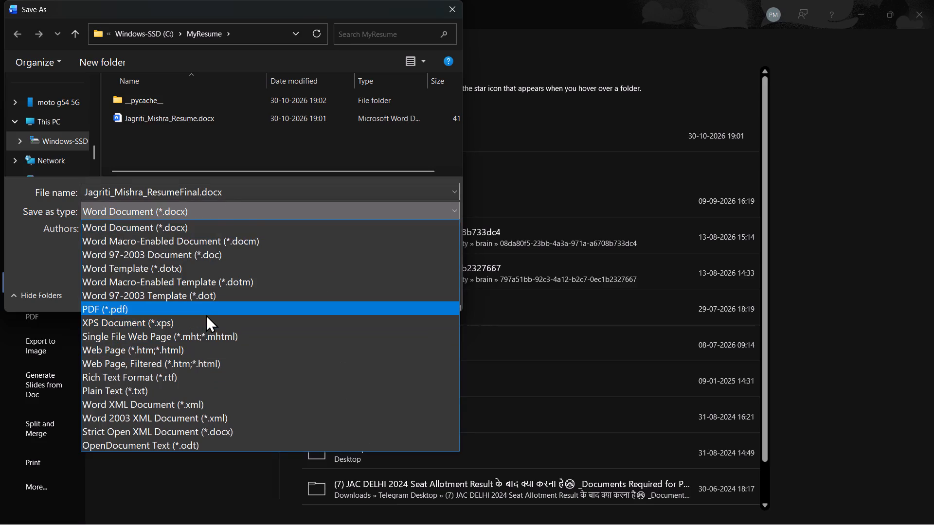
{"action": "left_click", "coordinate": [206, 315]}
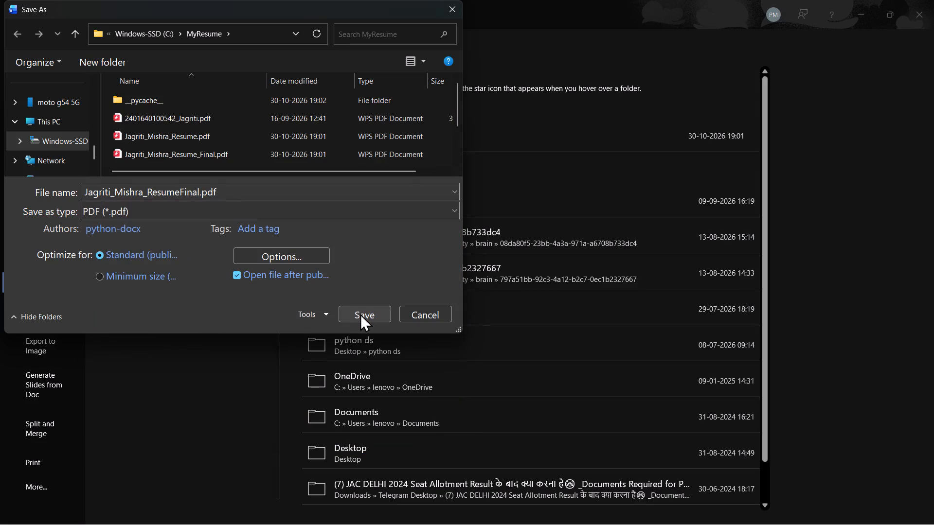
{"action": "left_click", "coordinate": [360, 314]}
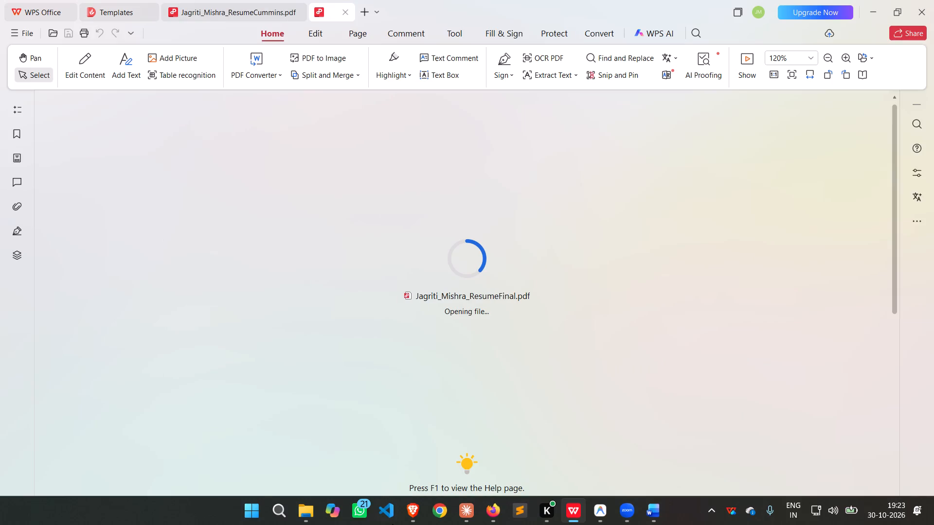
Open the ResumeFinal PDF from the MyResume folder in Firefox and view it at Page Fit.
{"action": "left_click", "coordinate": [301, 512]}
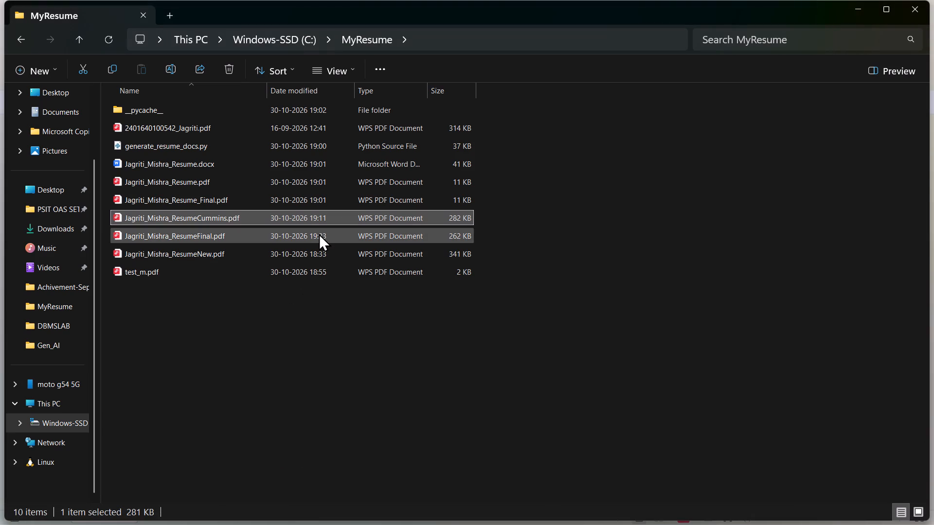
{"action": "right_click", "coordinate": [319, 233]}
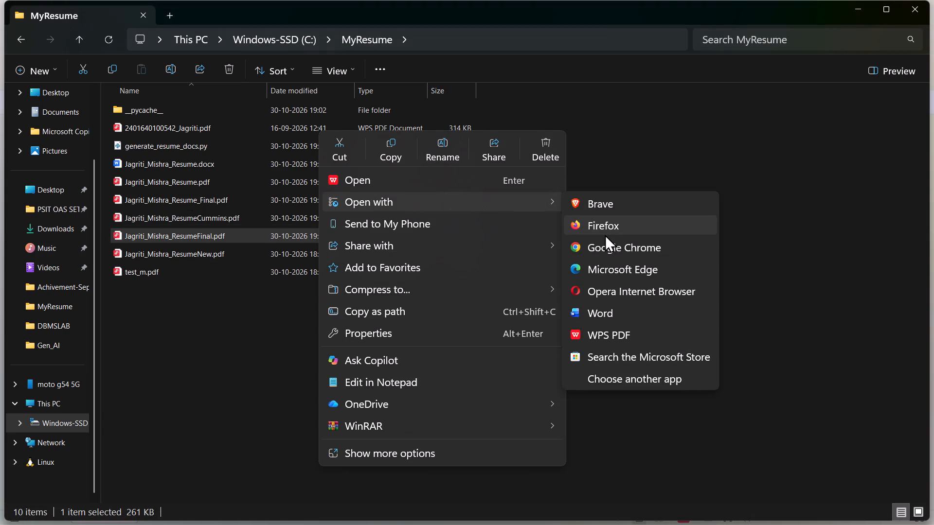
{"action": "left_click", "coordinate": [605, 232]}
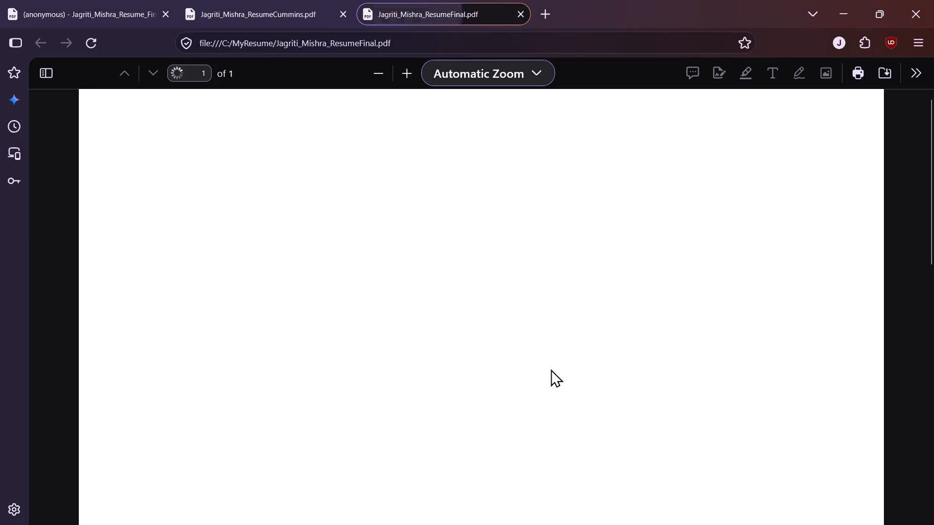
{"action": "right_click", "coordinate": [551, 369]}
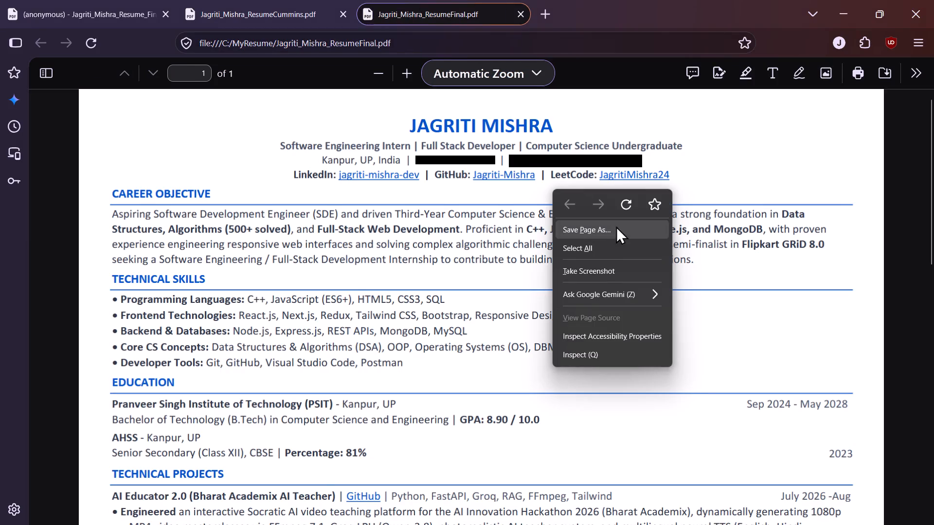
{"action": "left_click", "coordinate": [531, 64]}
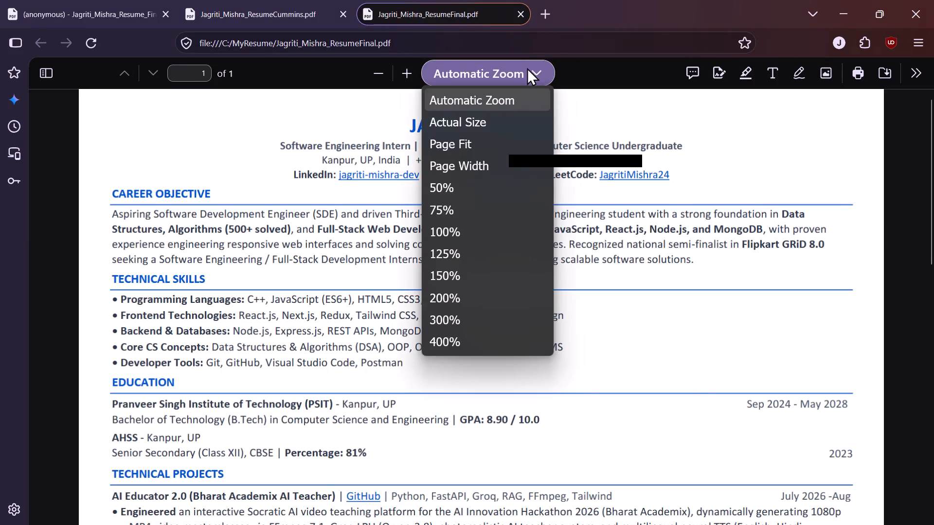
{"action": "left_click", "coordinate": [487, 148]}
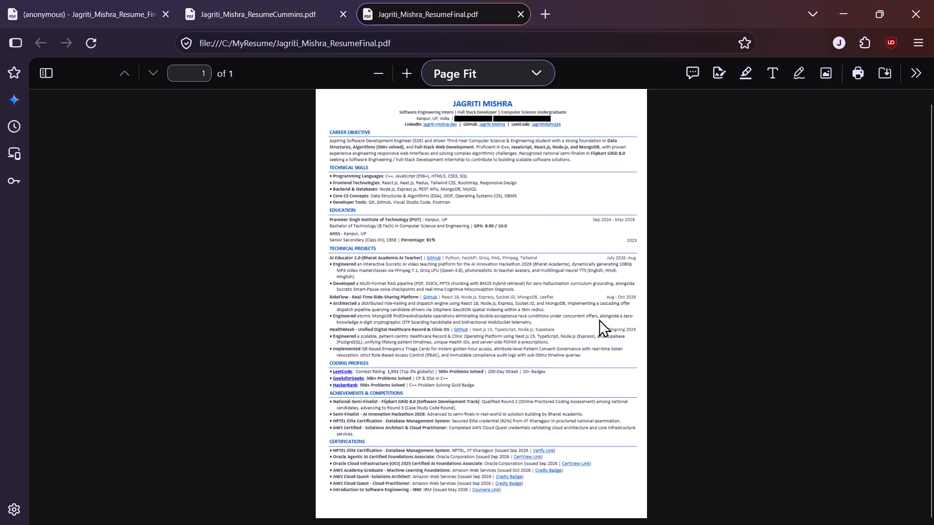
Enlarge the exported PDF and check its sections from Certifications back up to Education.
{"action": "left_click", "coordinate": [735, 414]}
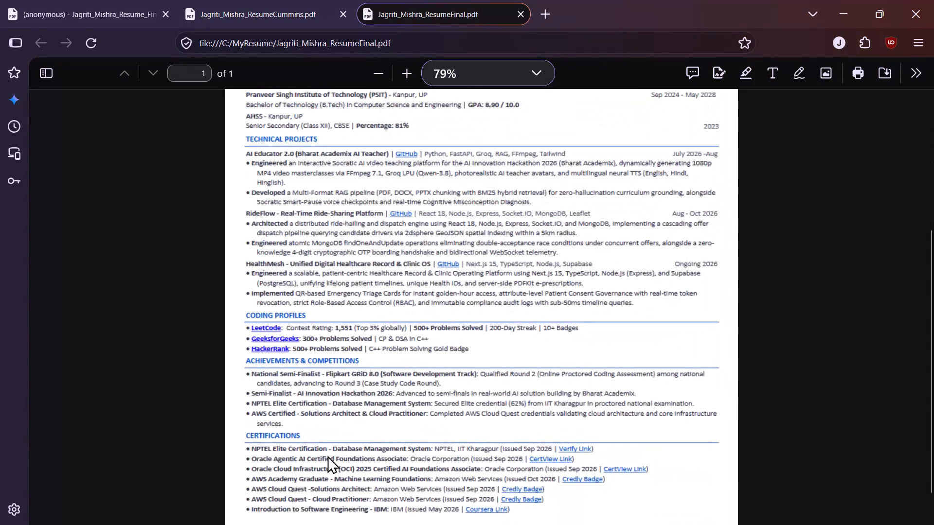
{"action": "scroll", "coordinate": [327, 455], "scroll_direction": "up", "scroll_amount": 1}
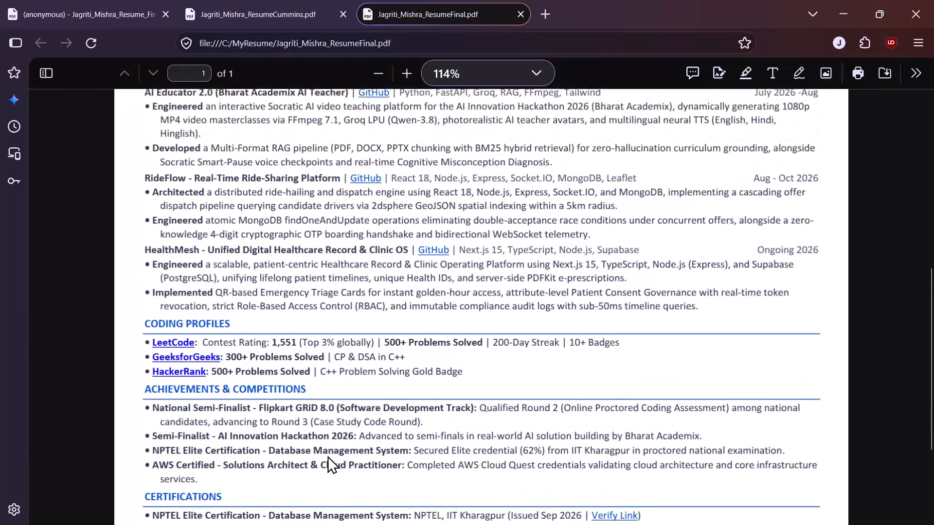
{"action": "scroll", "coordinate": [327, 455], "scroll_direction": "up", "scroll_amount": 4}
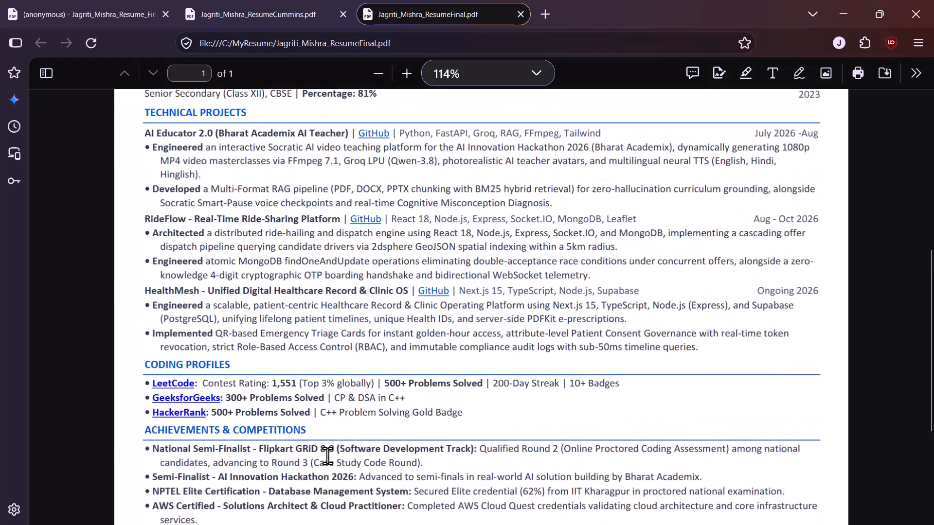
{"action": "scroll", "coordinate": [327, 455], "scroll_direction": "up", "scroll_amount": 1}
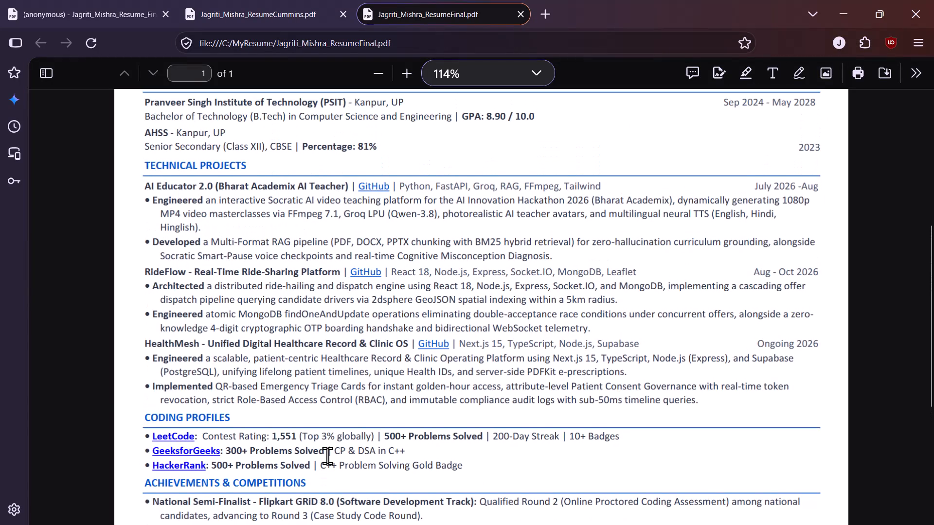
Switch to WPS Office and read through the ResumeFinal PDF from the header to Certifications.
{"action": "key", "text": "alt+Tab"}
{"action": "key", "text": "alt+Tab"}
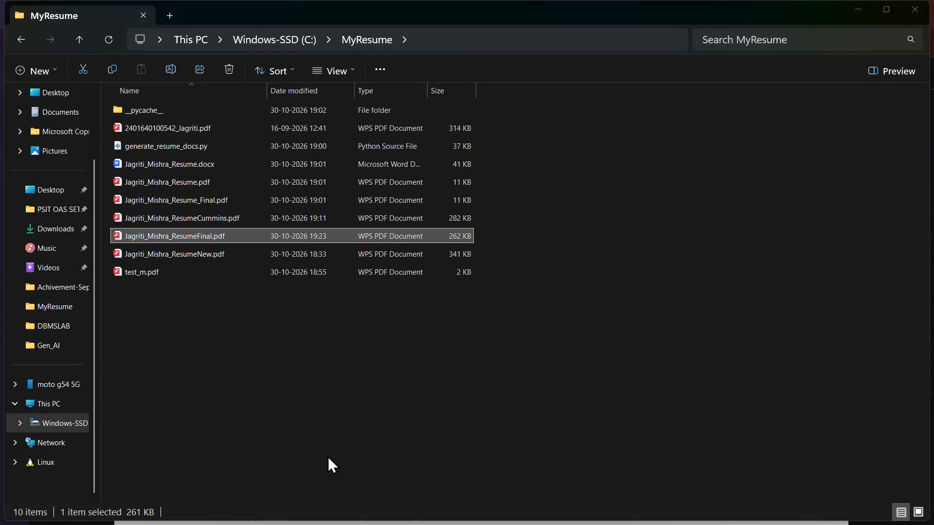
{"action": "key", "text": "alt+Tab"}
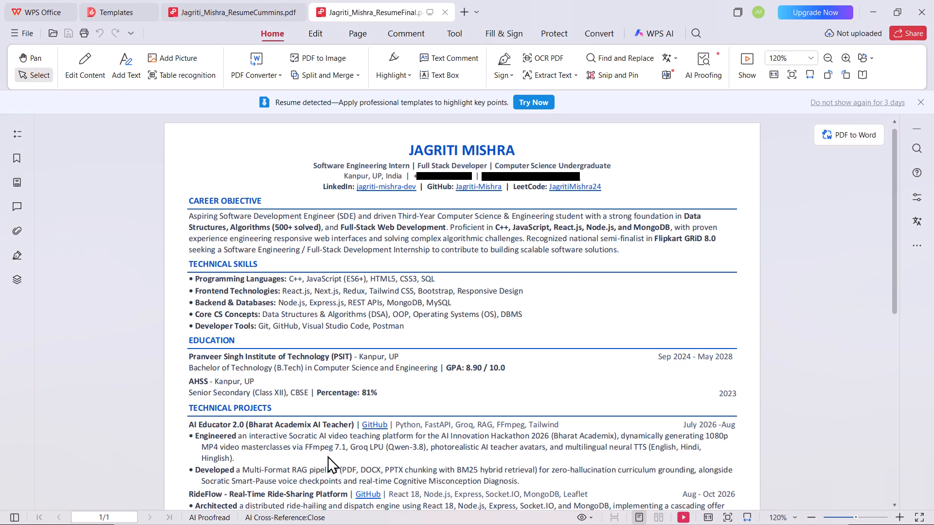
{"action": "scroll", "coordinate": [481, 455], "scroll_direction": "down", "scroll_amount": 2}
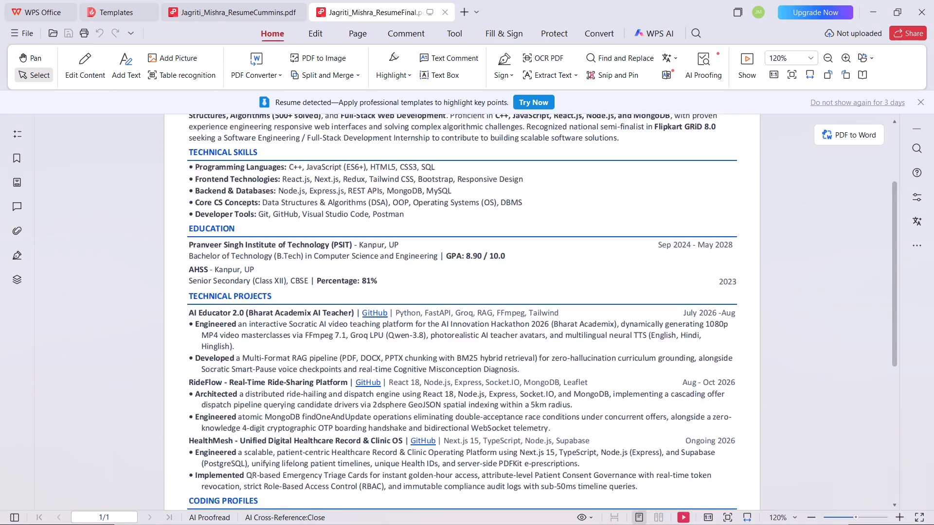
{"action": "scroll", "coordinate": [481, 455], "scroll_direction": "down", "scroll_amount": 2}
{"action": "scroll", "coordinate": [481, 455], "scroll_direction": "up", "scroll_amount": 1}
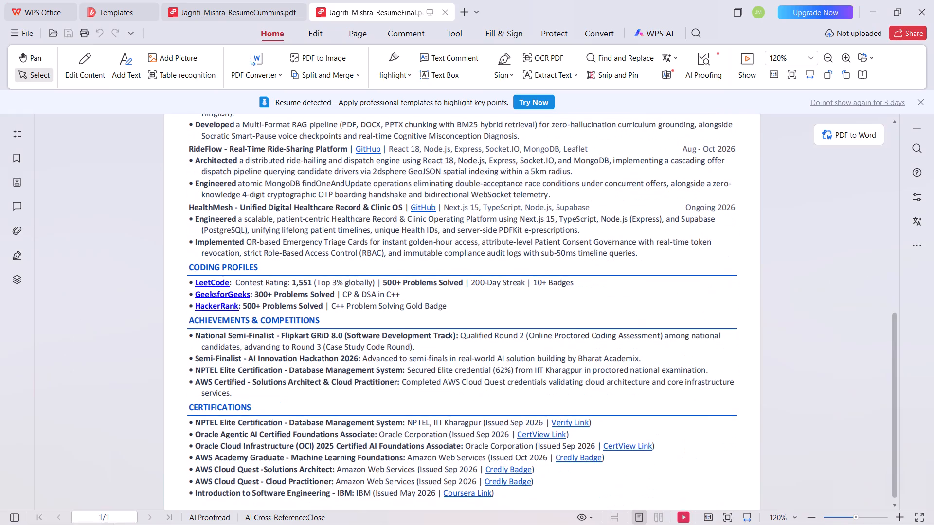
{"action": "scroll", "coordinate": [481, 455], "scroll_direction": "up", "scroll_amount": 3}
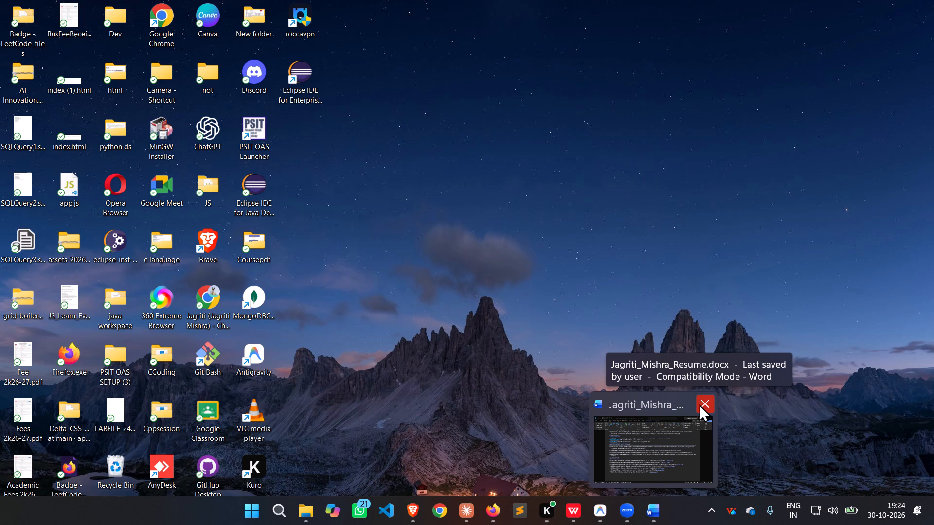
Close the Word window holding the resume document.
{"action": "left_click", "coordinate": [699, 404]}
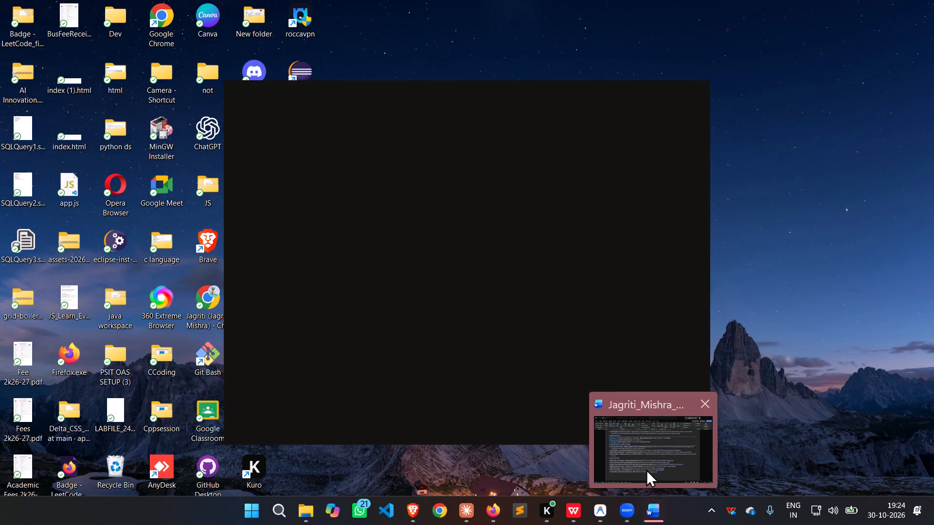
{"action": "left_click", "coordinate": [704, 407]}
{"action": "left_click", "coordinate": [662, 439]}
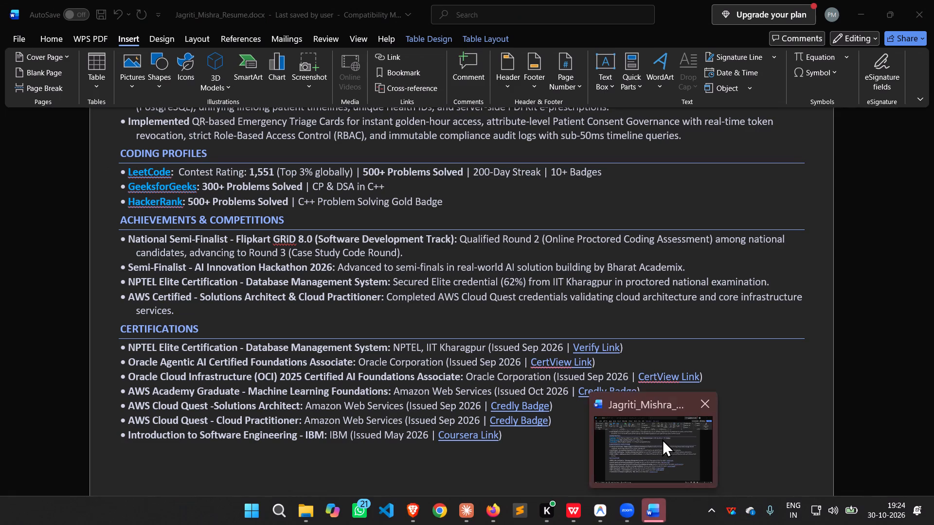